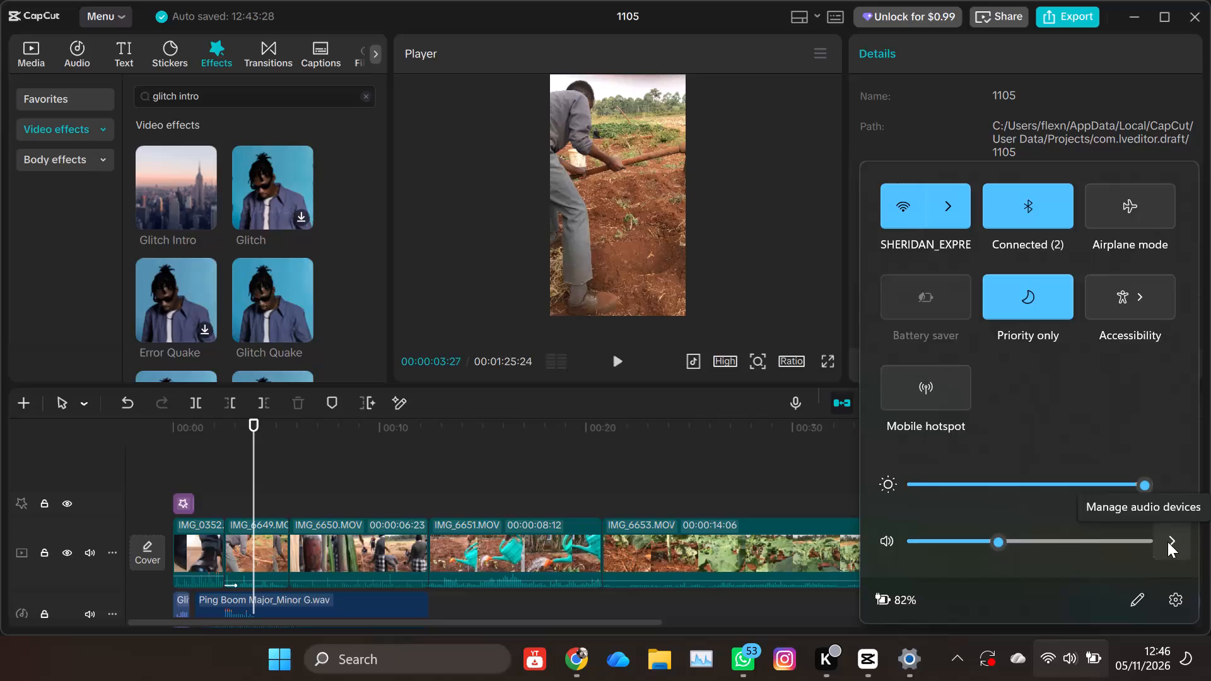
Show the available audio output devices to check which one is in use.
{"action": "left_click", "coordinate": [1169, 542]}
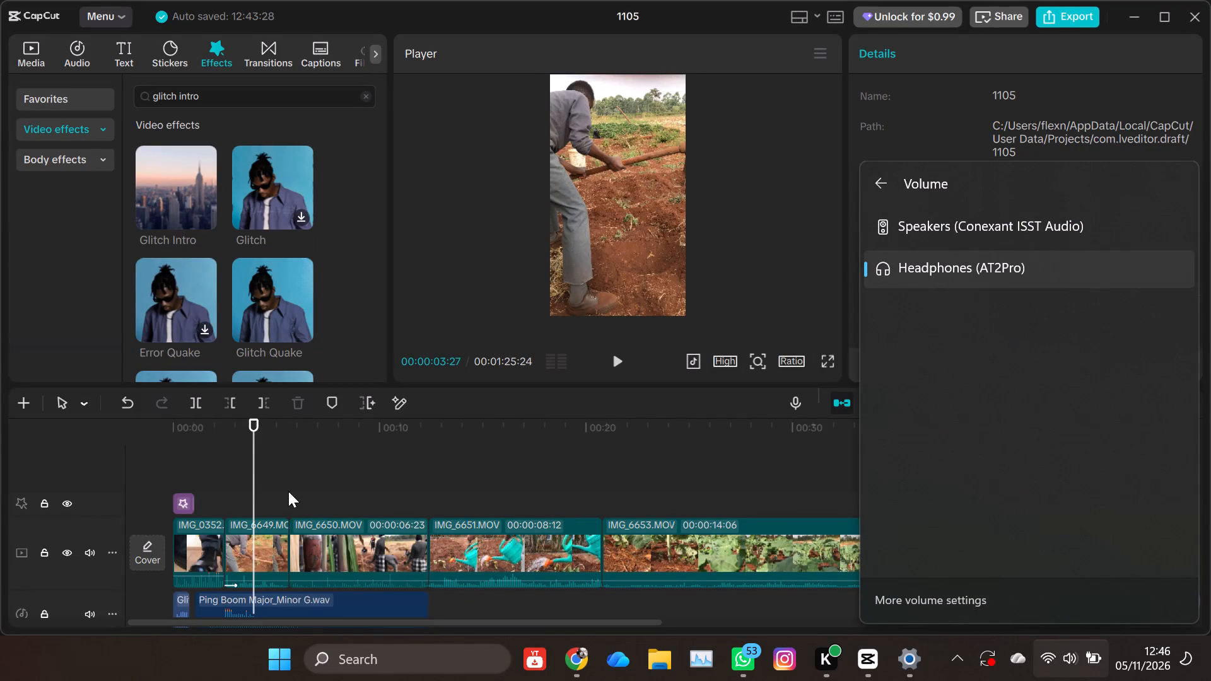
Play the opening clips from the start of the timeline to about 00:00:08:26.
{"action": "left_click_drag", "start_coordinate": [257, 489], "coordinate": [70, 481]}
{"action": "left_click", "coordinate": [615, 359]}
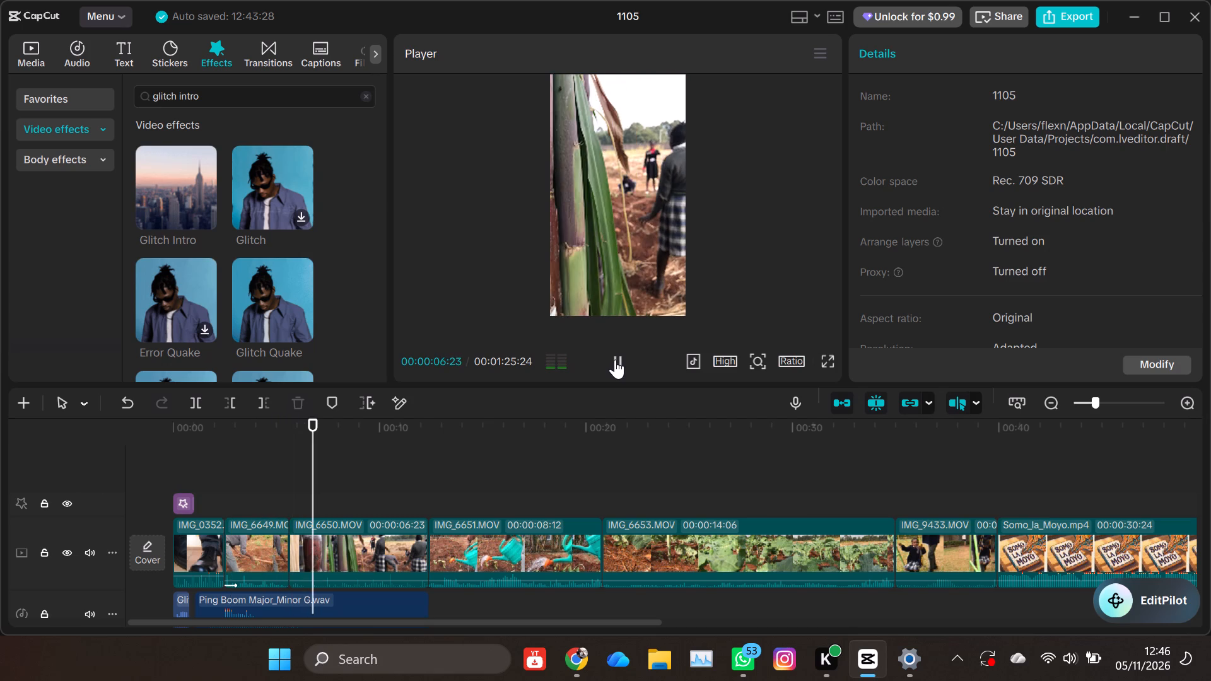
{"action": "left_click", "coordinate": [615, 359]}
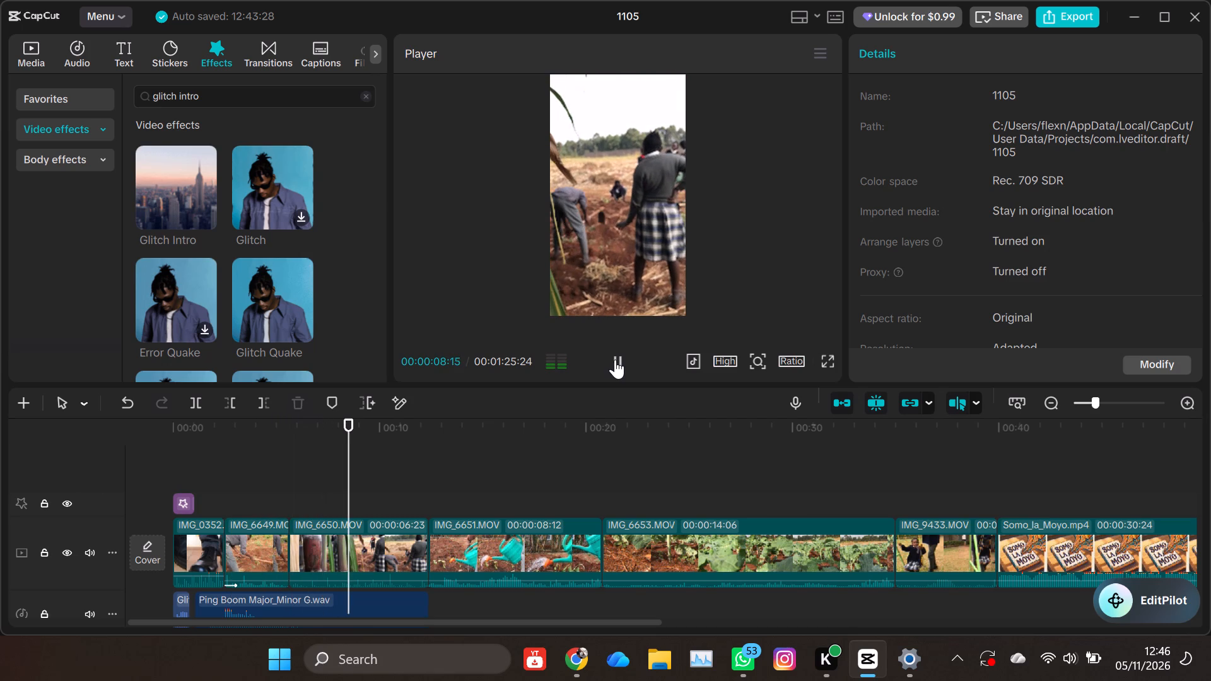
{"action": "scroll", "coordinate": [357, 492], "scroll_direction": "down", "scroll_amount": 2}
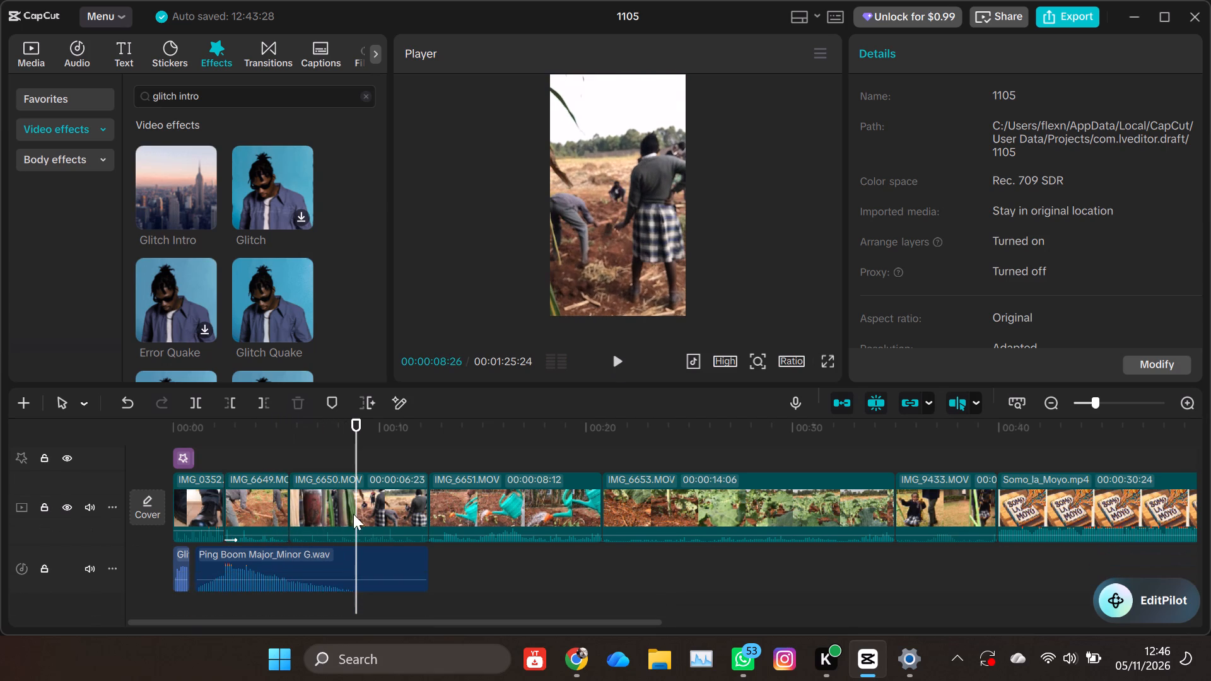
Search the sound effects library for farming.
{"action": "left_click", "coordinate": [358, 550]}
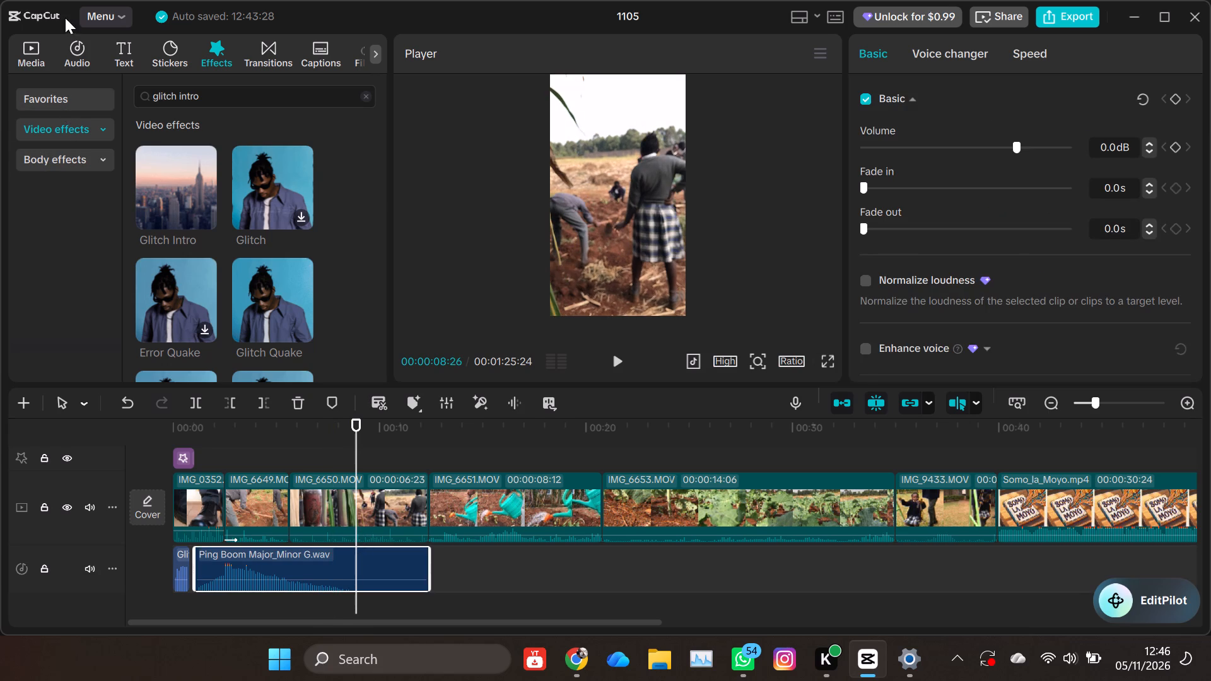
{"action": "left_click", "coordinate": [76, 45]}
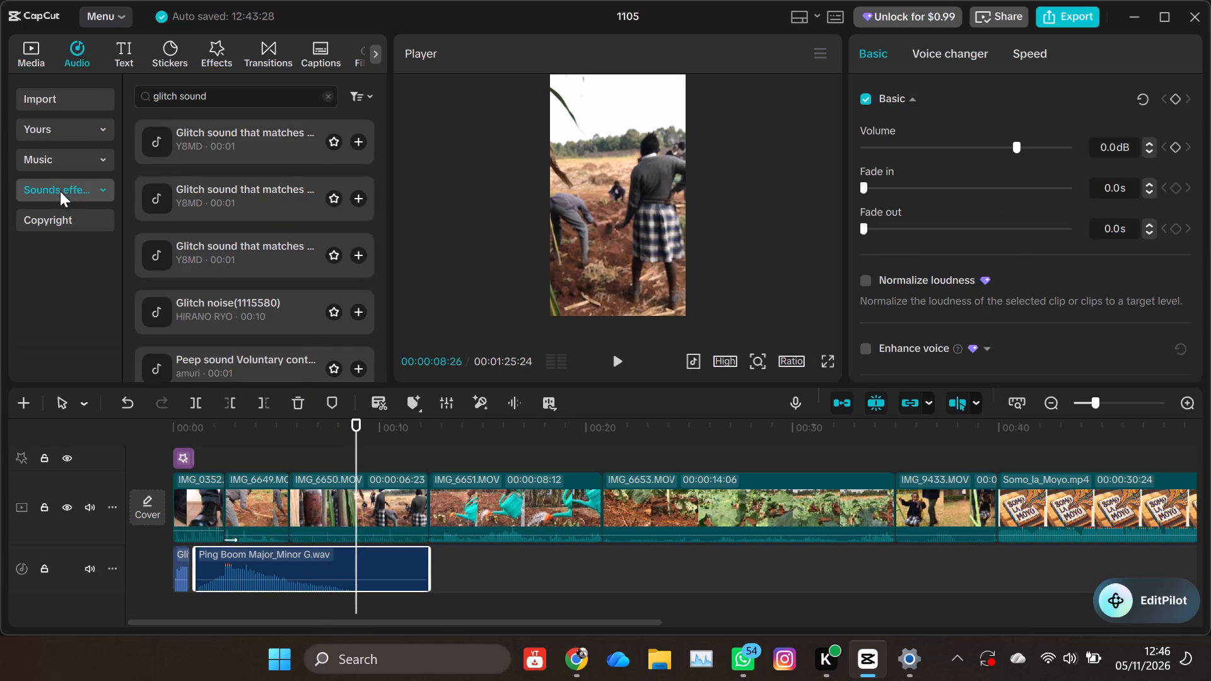
{"action": "left_click", "coordinate": [60, 191]}
{"action": "left_click", "coordinate": [197, 96]}
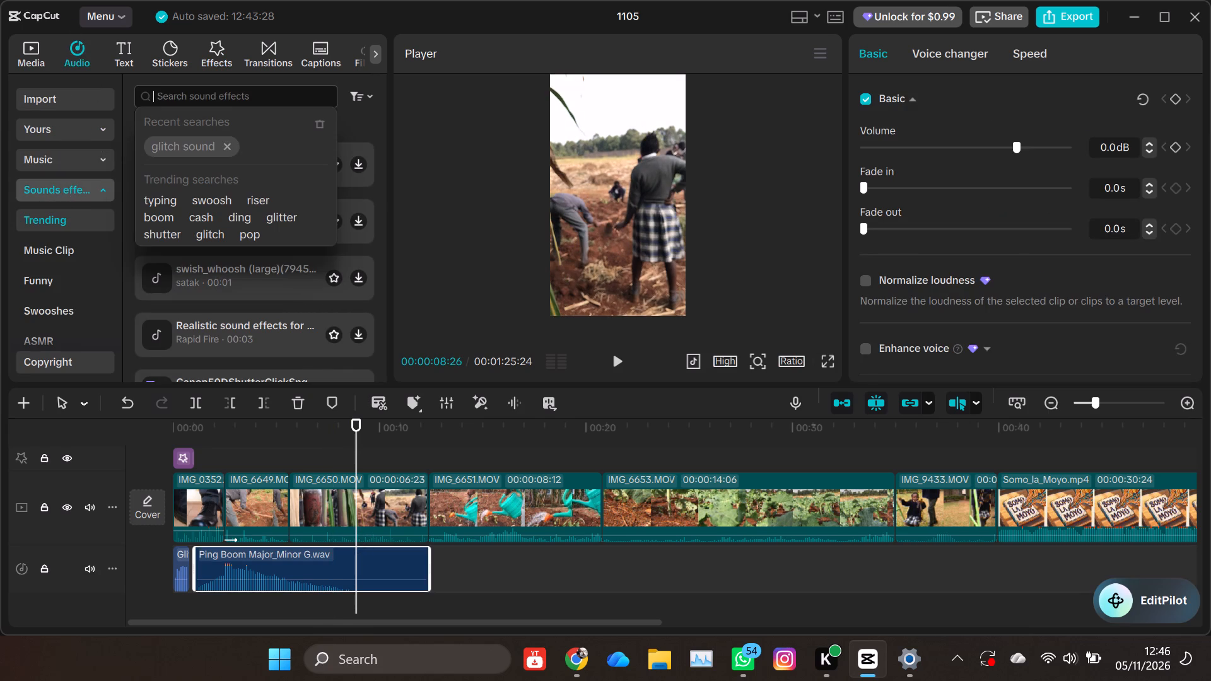
{"action": "type", "text": "far"}
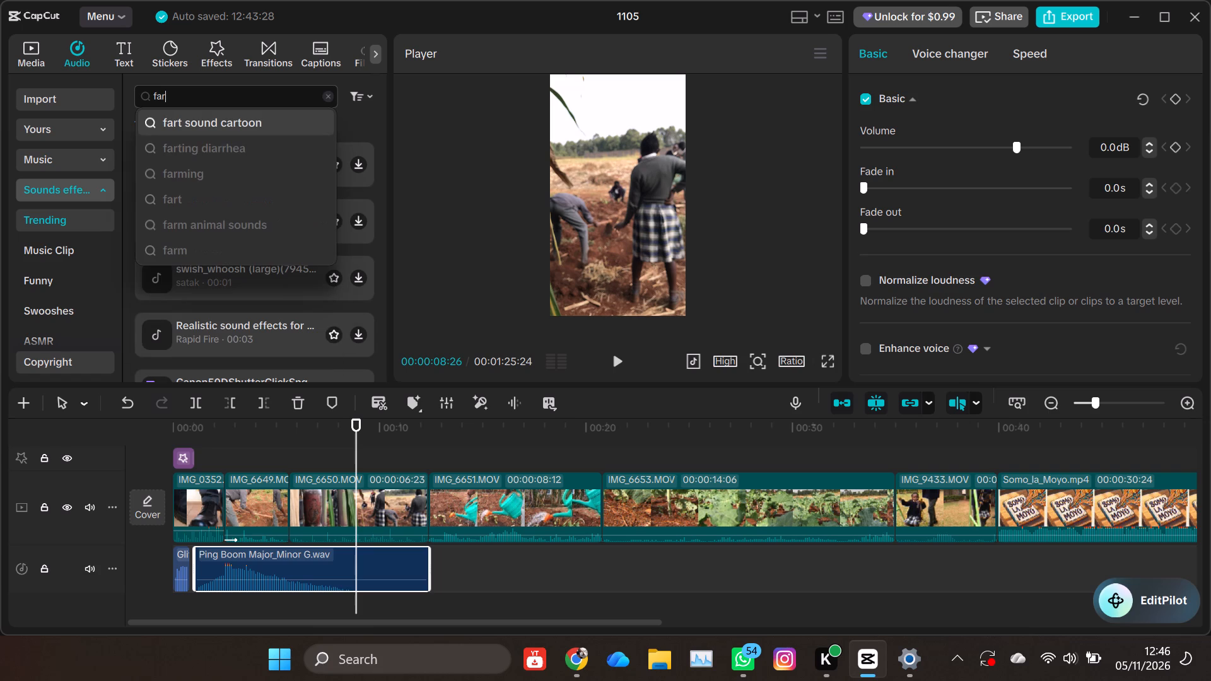
{"action": "key", "text": "m"}
{"action": "left_click", "coordinate": [180, 129]}
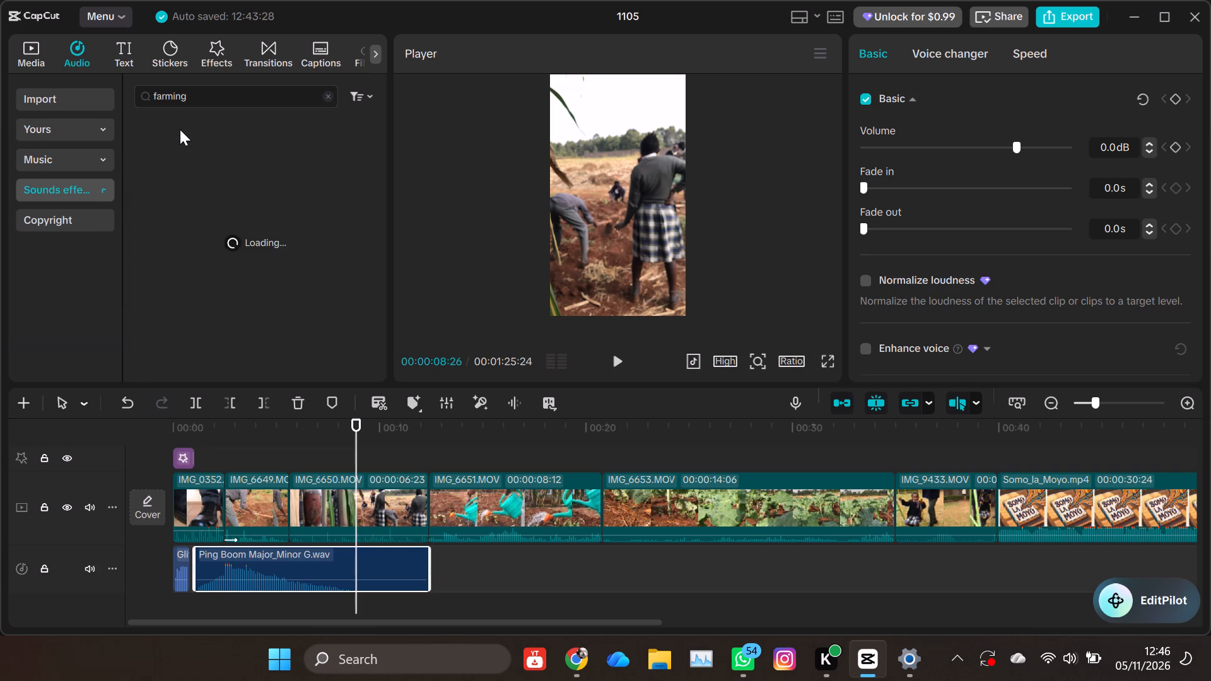
Preview the first two farming results and add the one themed around Japan's old countryside at 00:00:08:26 on the timeline.
{"action": "left_click", "coordinate": [158, 143]}
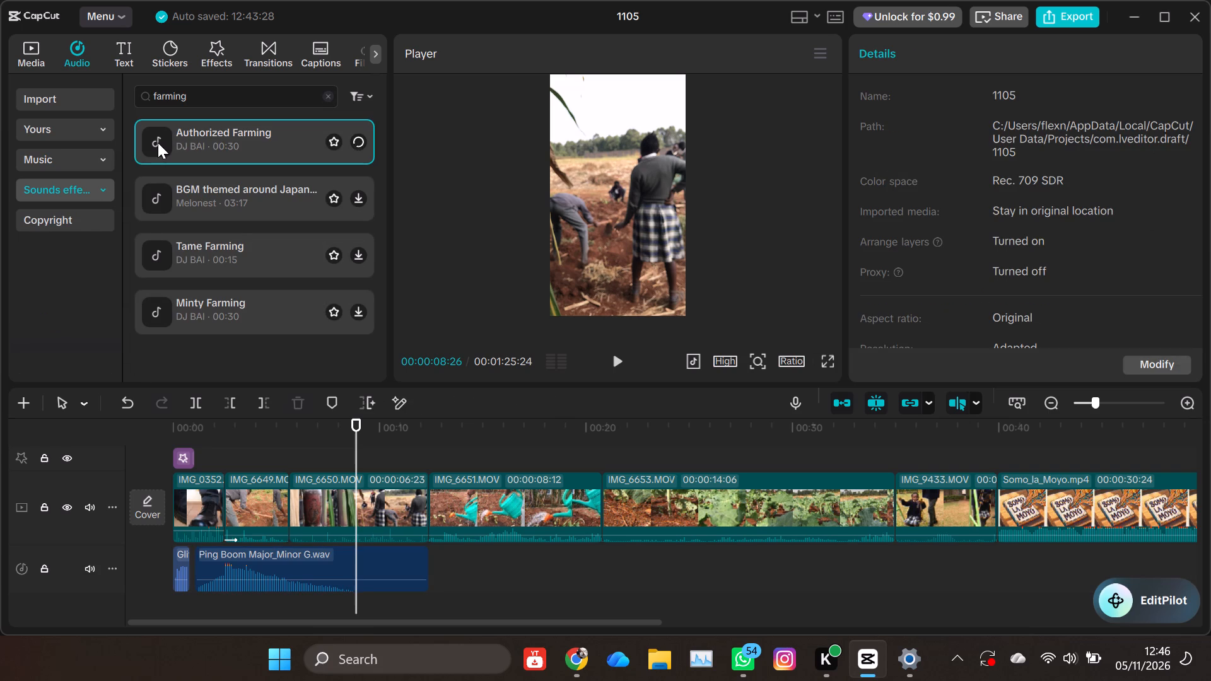
{"action": "left_click", "coordinate": [168, 201]}
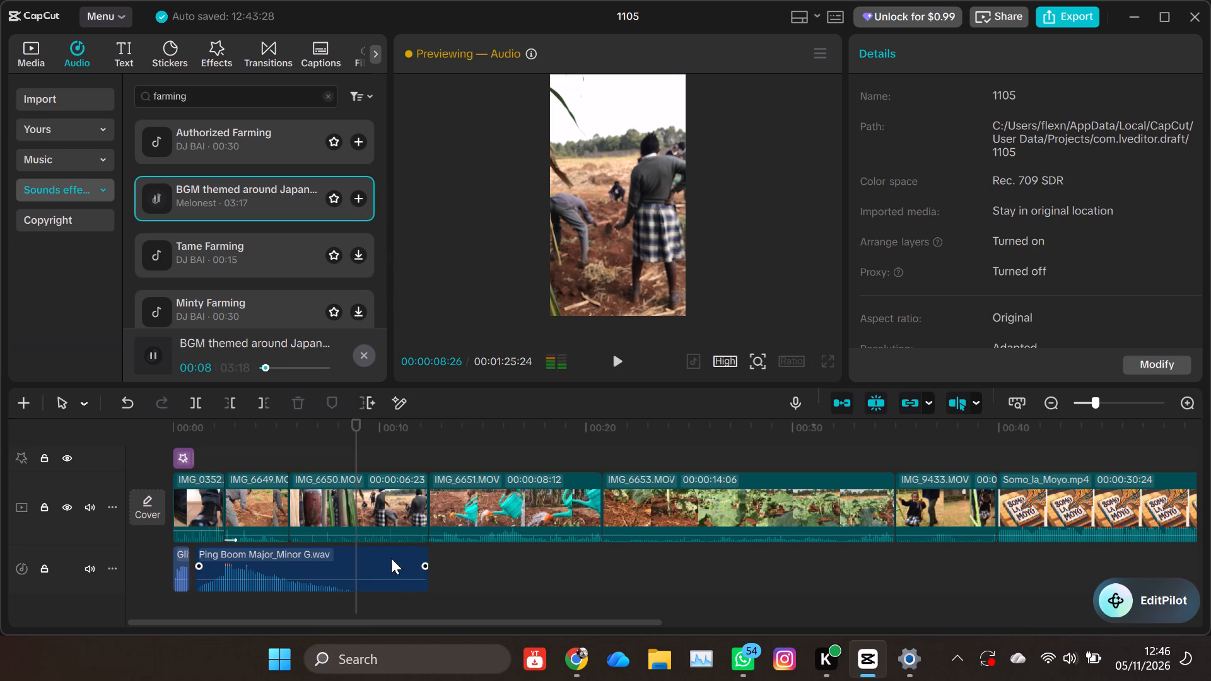
{"action": "left_click", "coordinate": [356, 197]}
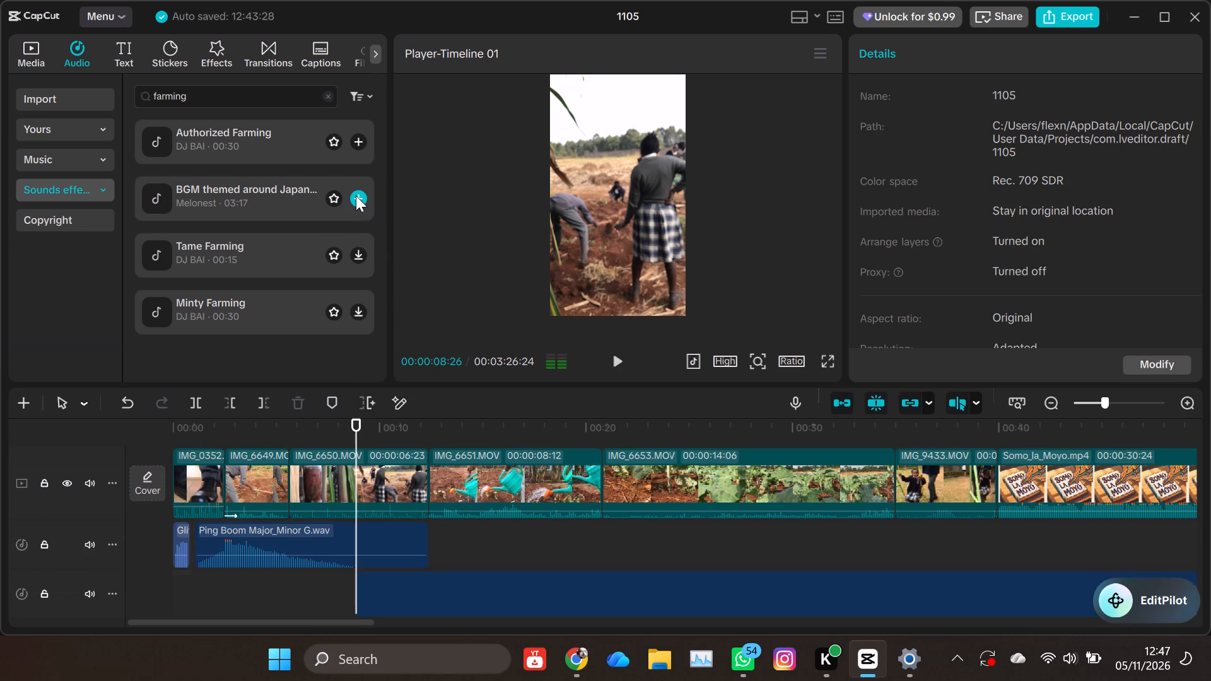
Move the new background music earlier on its track so it starts at about 7 seconds, near the beginning of IMG_6650.MOV.
{"action": "left_click", "coordinate": [307, 434]}
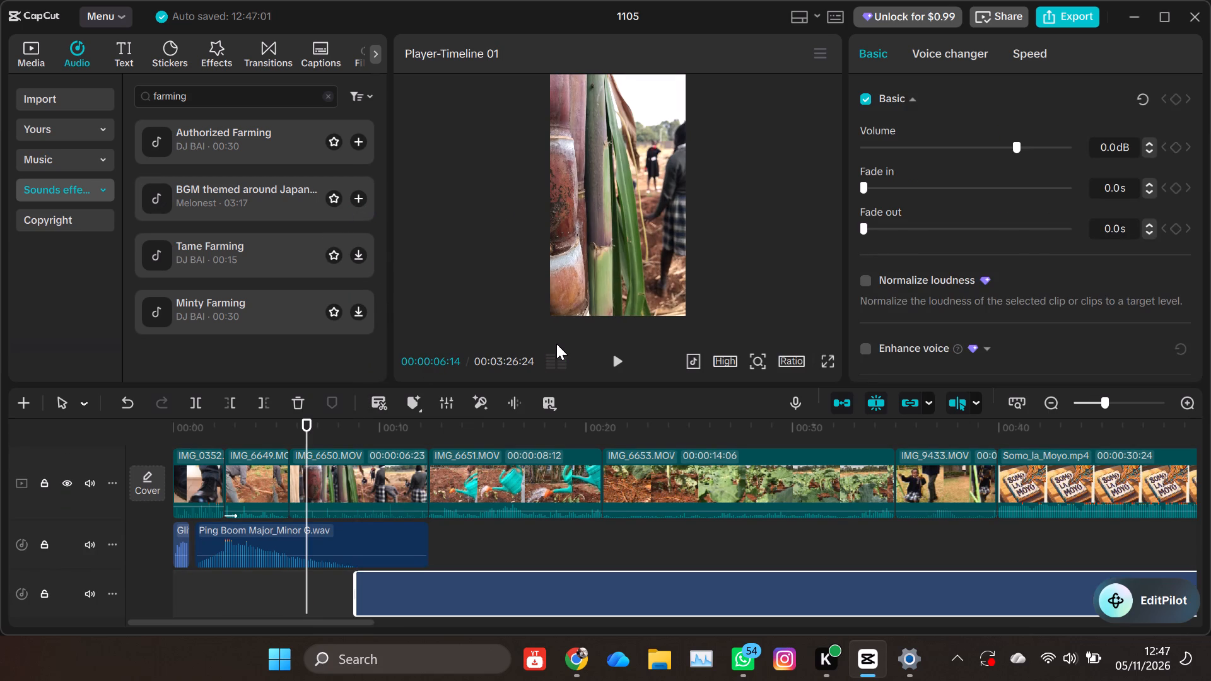
{"action": "left_click", "coordinate": [612, 361]}
{"action": "left_click_drag", "start_coordinate": [435, 586], "coordinate": [391, 585]}
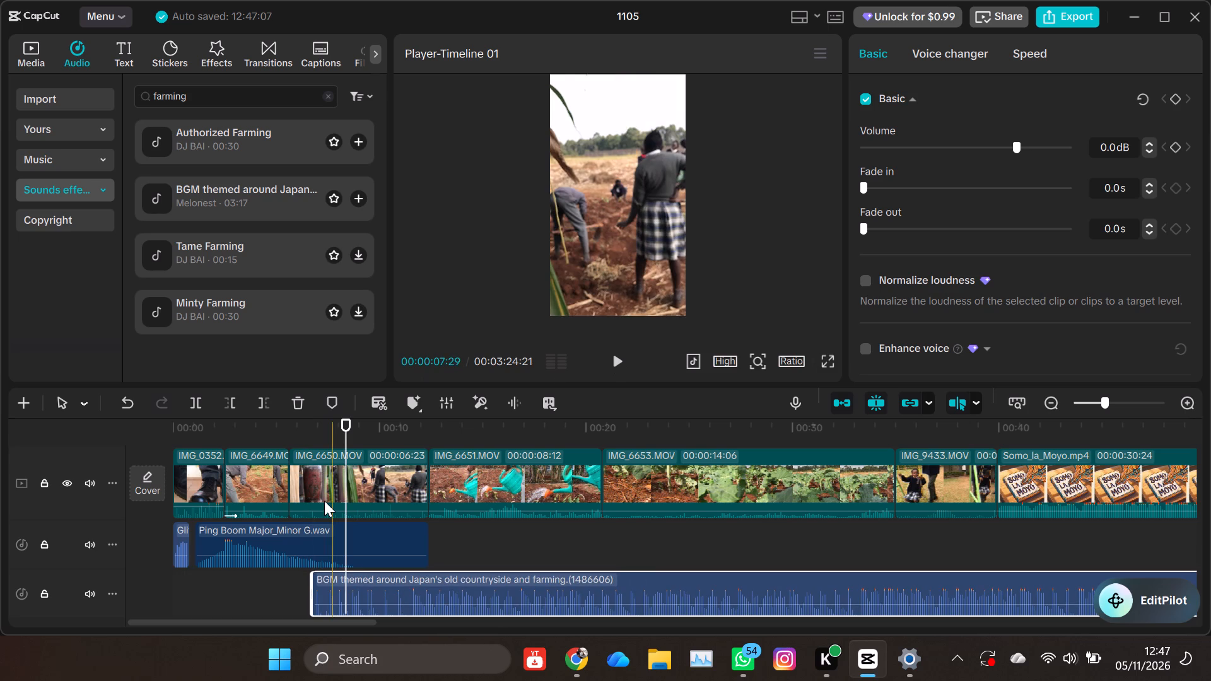
Play the video full screen from just before the background music starts, through to the IMG_6653.MOV clip.
{"action": "left_click", "coordinate": [279, 428]}
{"action": "left_click", "coordinate": [614, 360]}
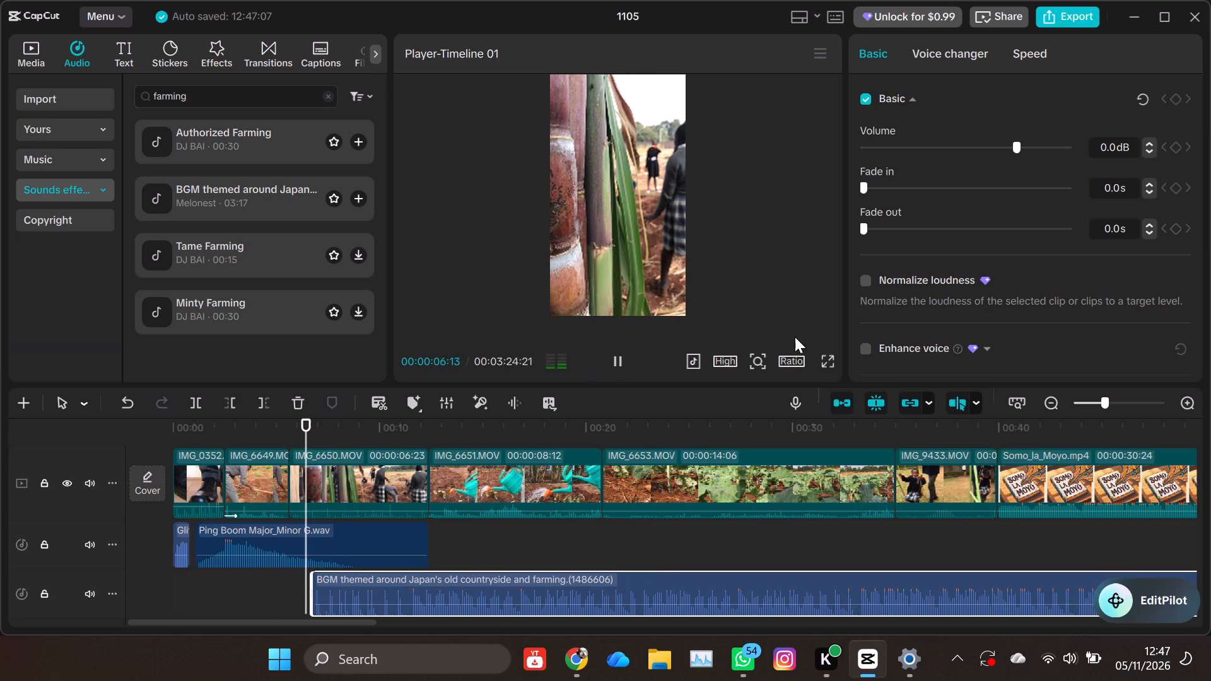
{"action": "left_click", "coordinate": [826, 358]}
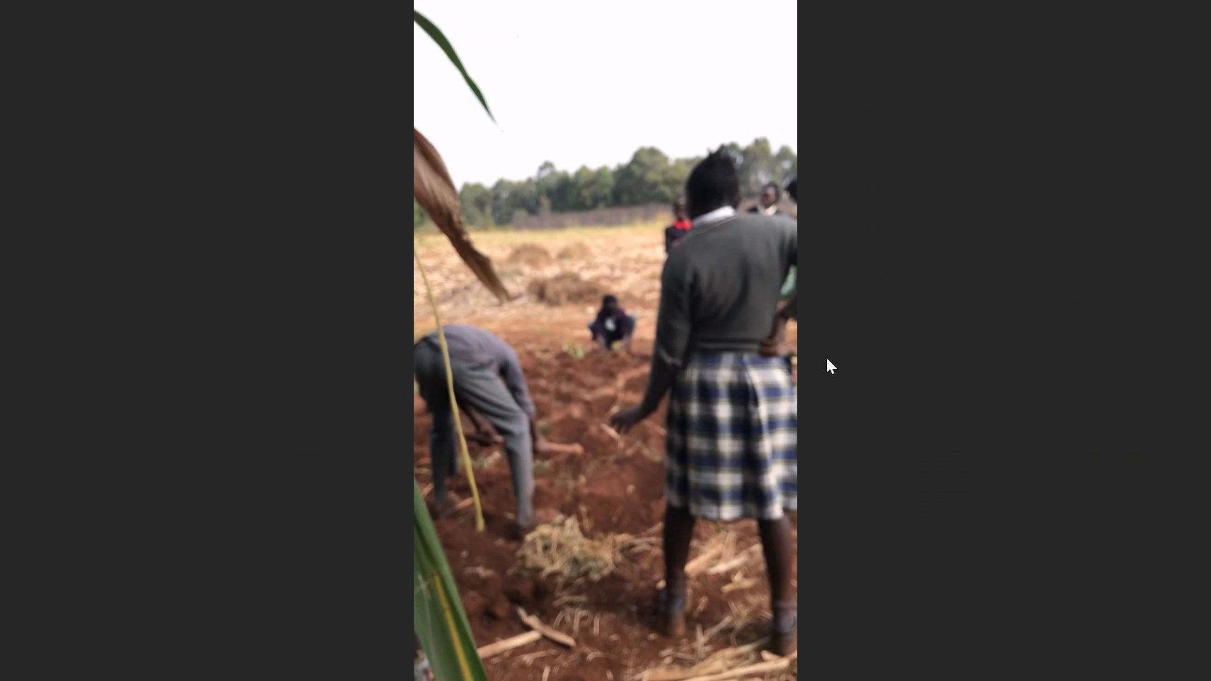
{"action": "left_click", "coordinate": [525, 598]}
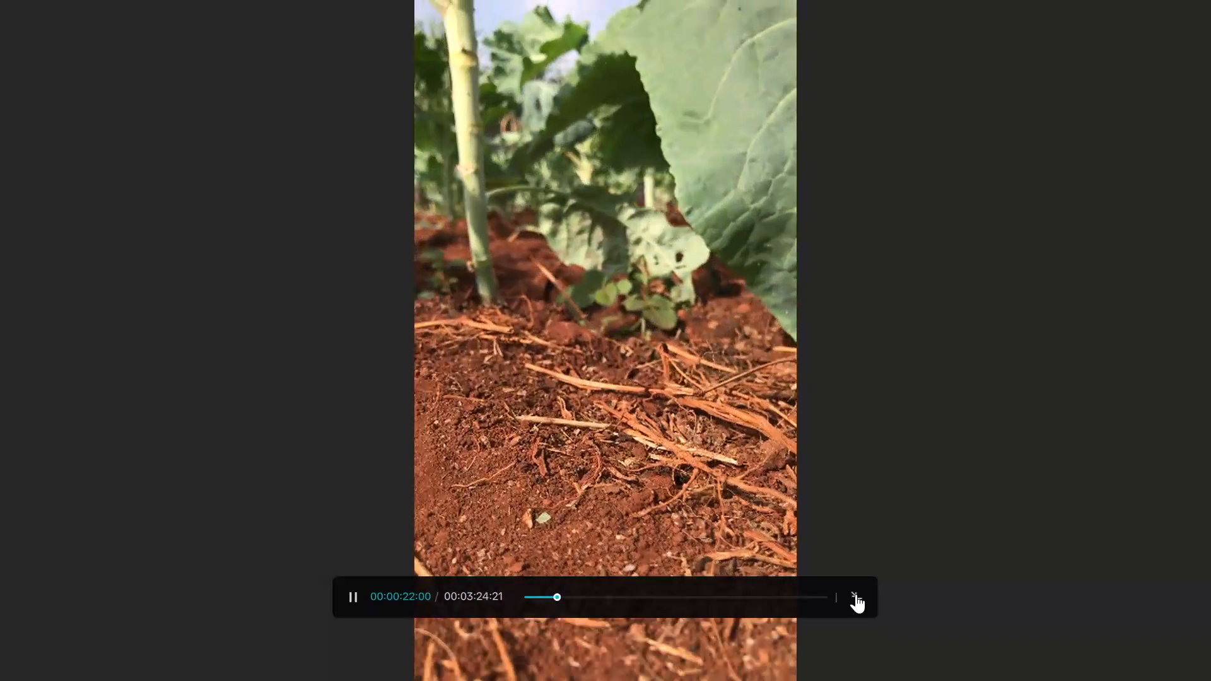
{"action": "left_click", "coordinate": [853, 591]}
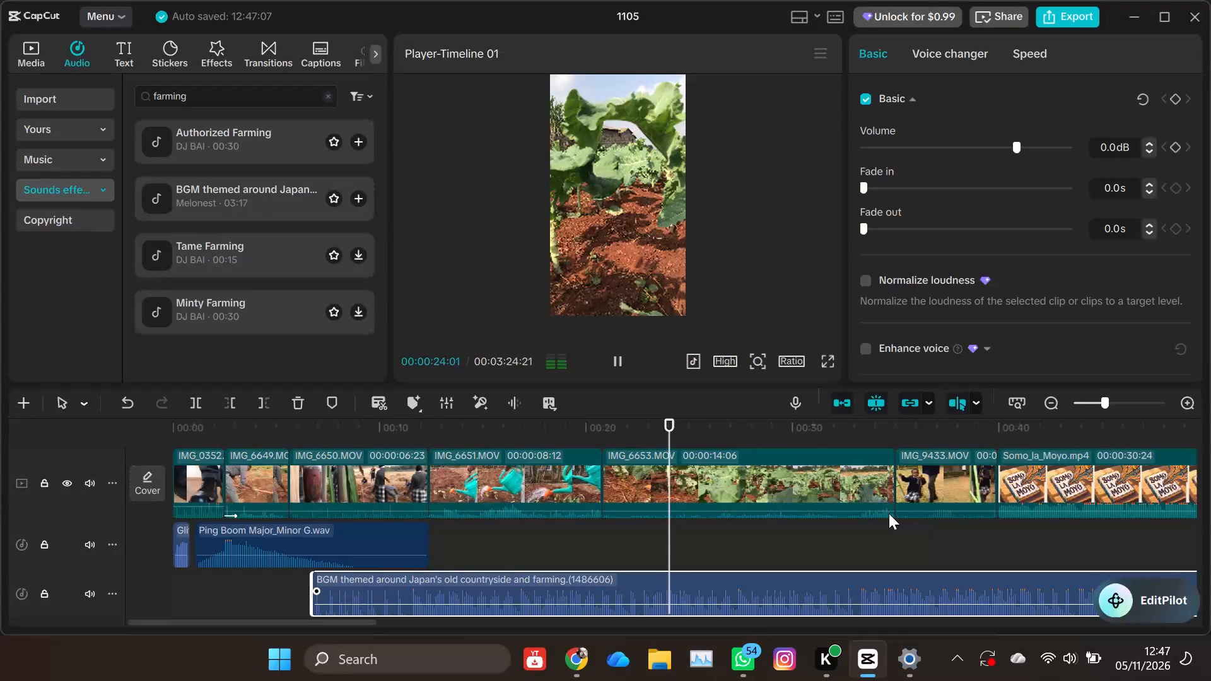
Delete the WhatsApp video clip and the Somo_la_Moyo.mp4 clip from the end of the video track.
{"action": "left_click", "coordinate": [1093, 402]}
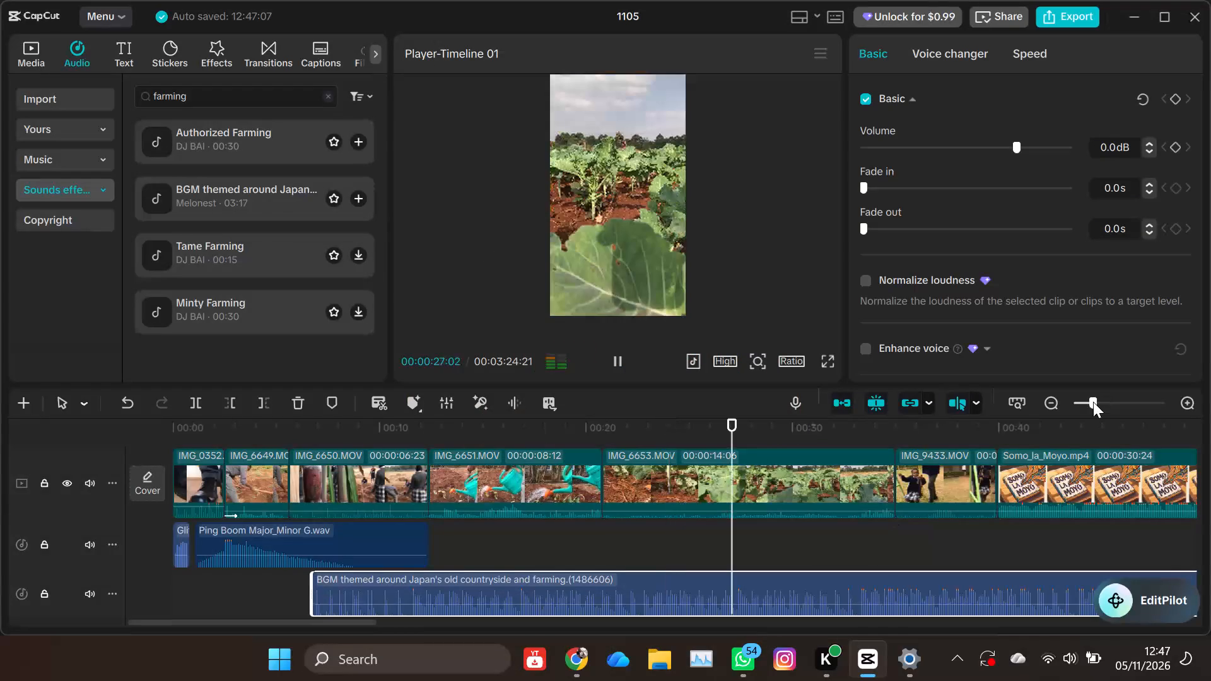
{"action": "left_click", "coordinate": [460, 473]}
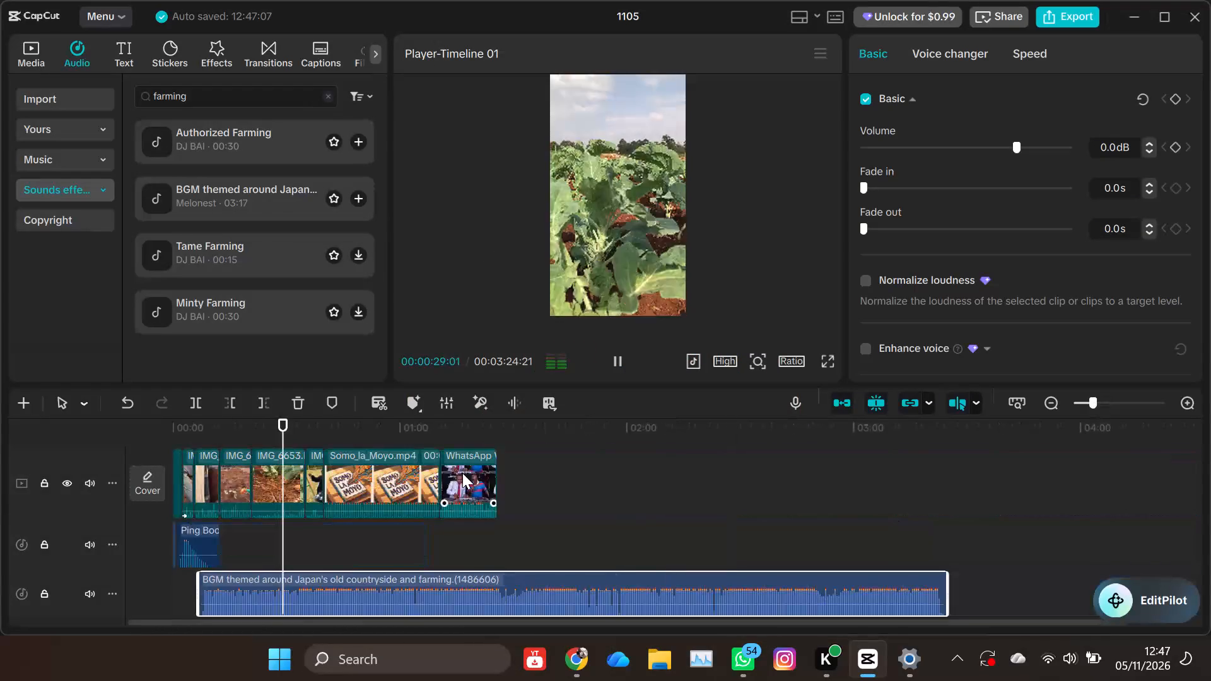
{"action": "left_click", "coordinate": [293, 398]}
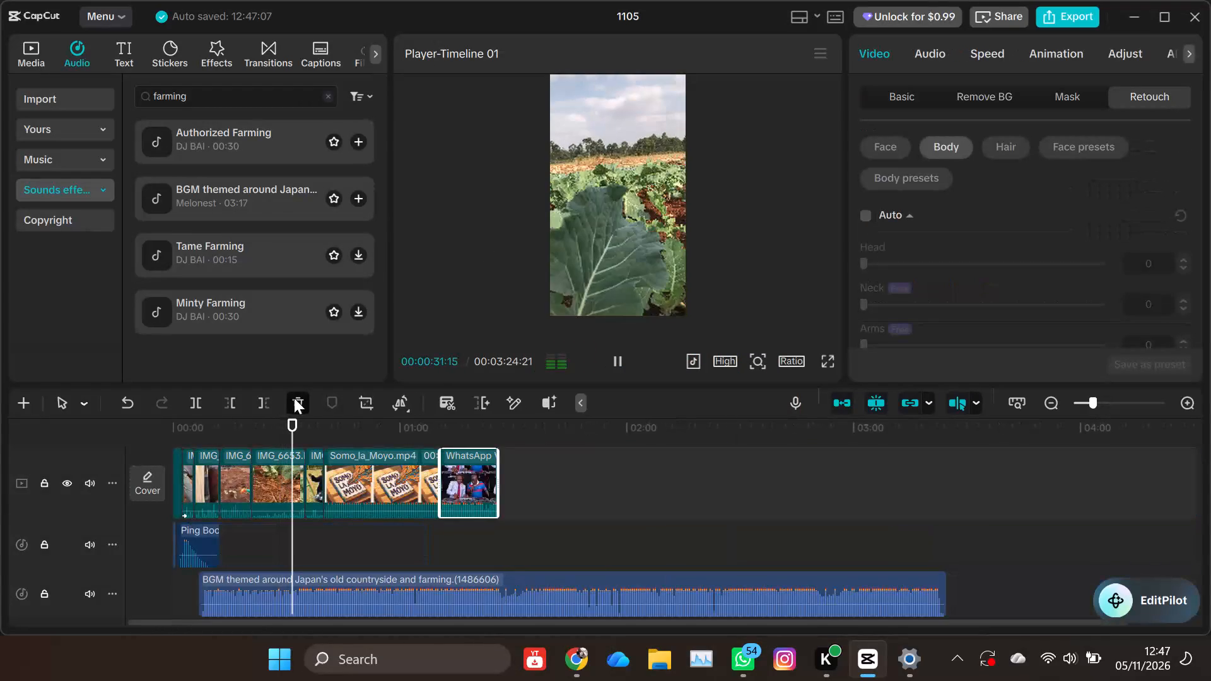
{"action": "left_click", "coordinate": [385, 472]}
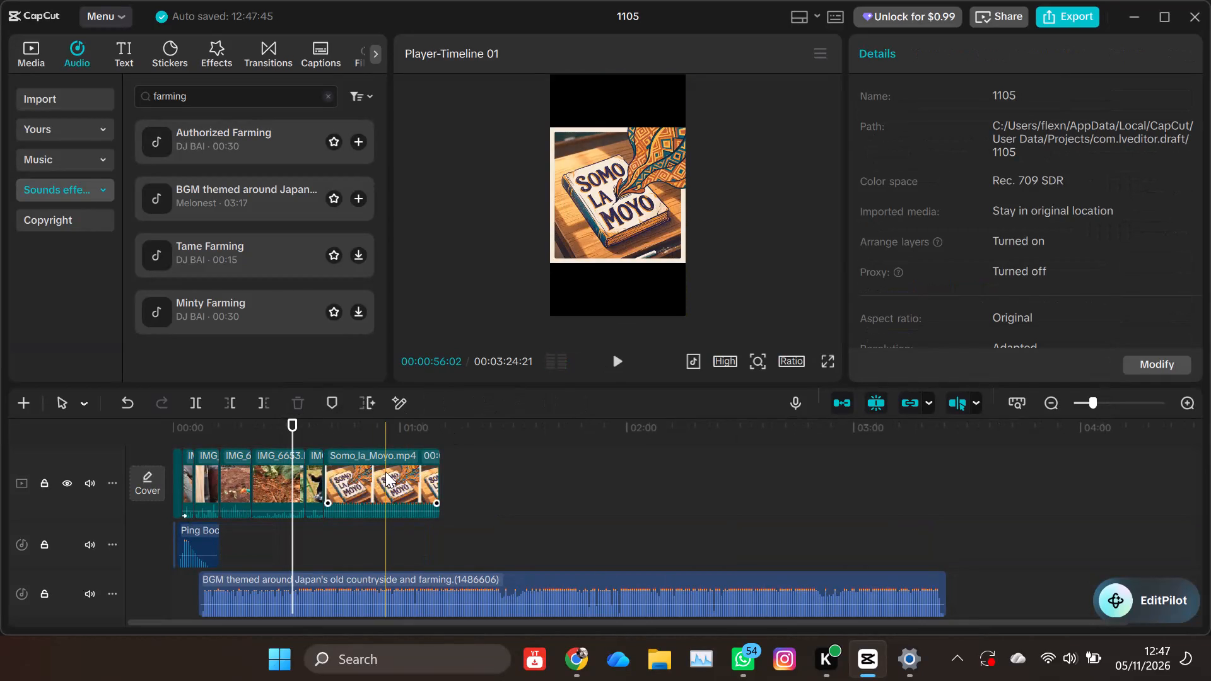
{"action": "left_click", "coordinate": [301, 404]}
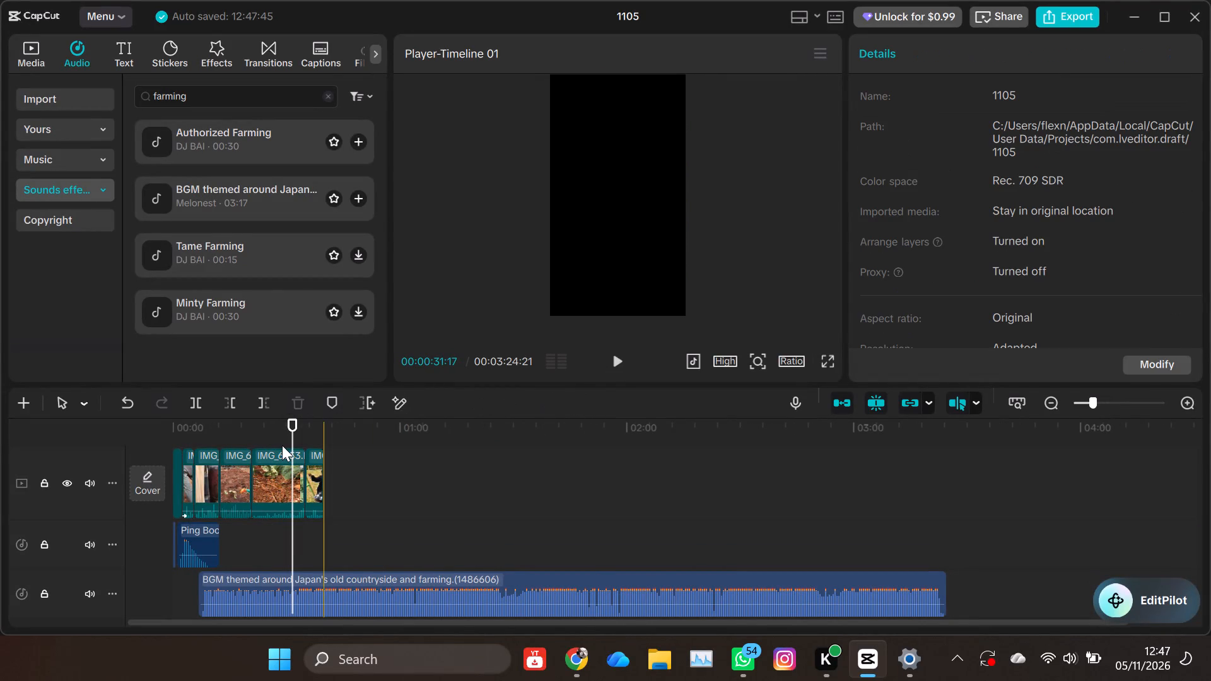
Play the video full screen from the start to about 00:00:13.
{"action": "left_click_drag", "start_coordinate": [241, 431], "coordinate": [109, 441]}
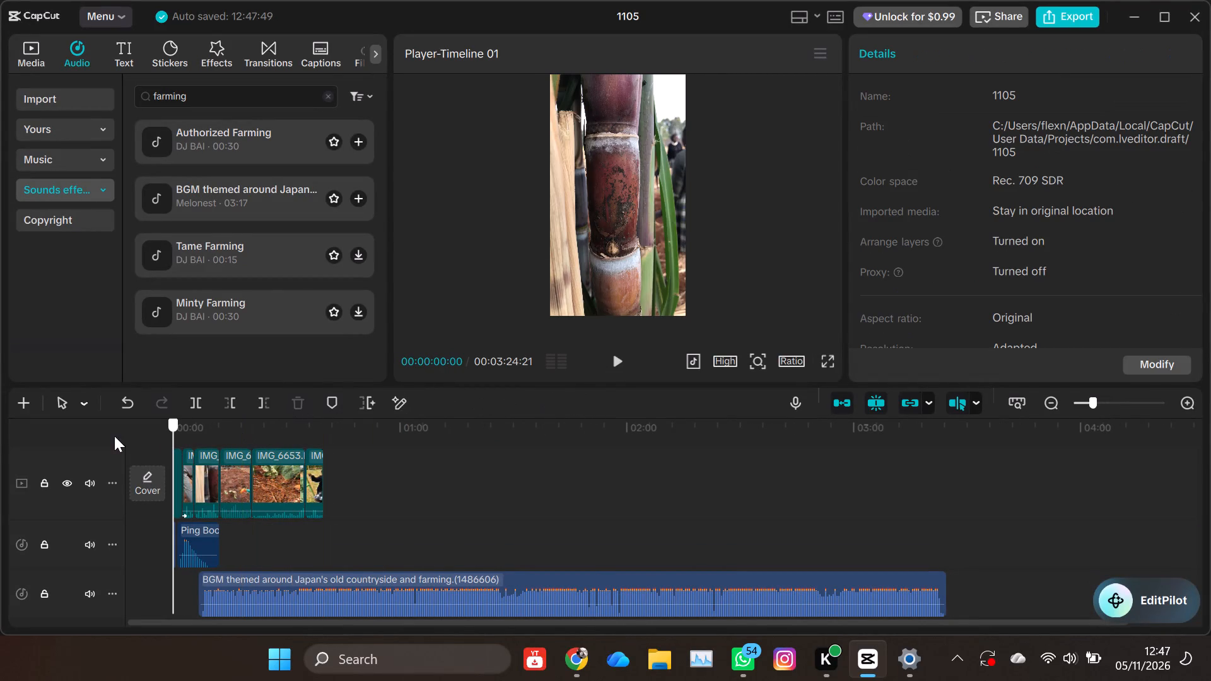
{"action": "left_click", "coordinate": [614, 364]}
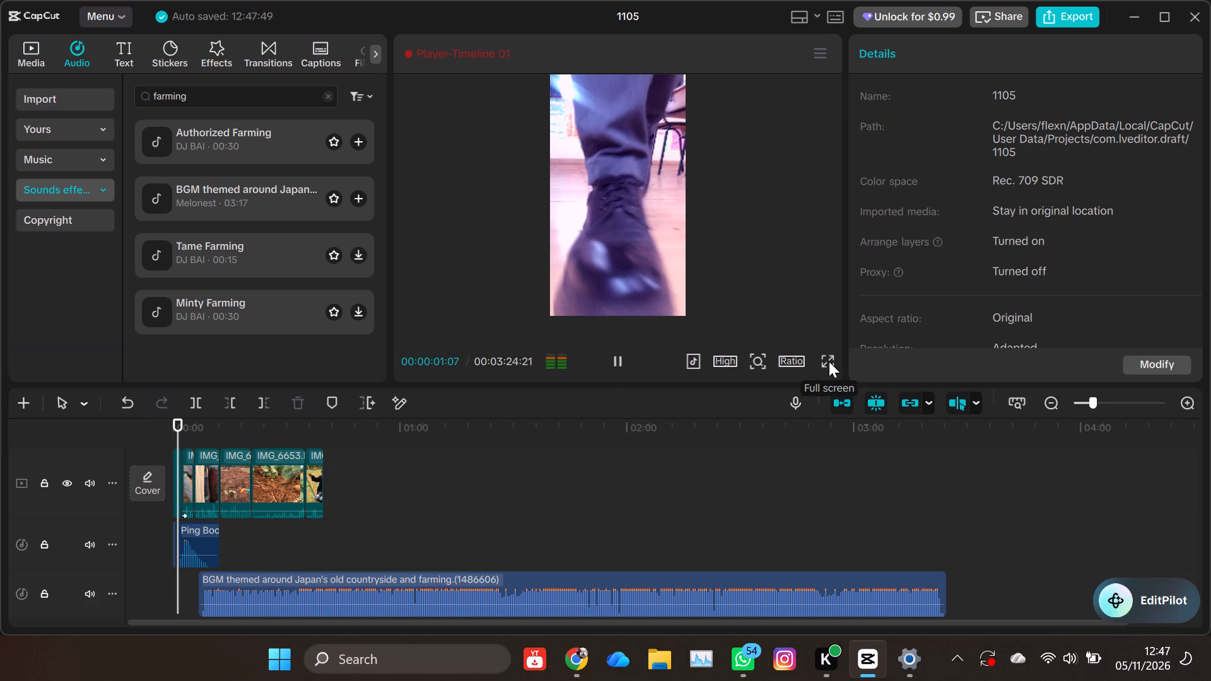
{"action": "left_click", "coordinate": [829, 361]}
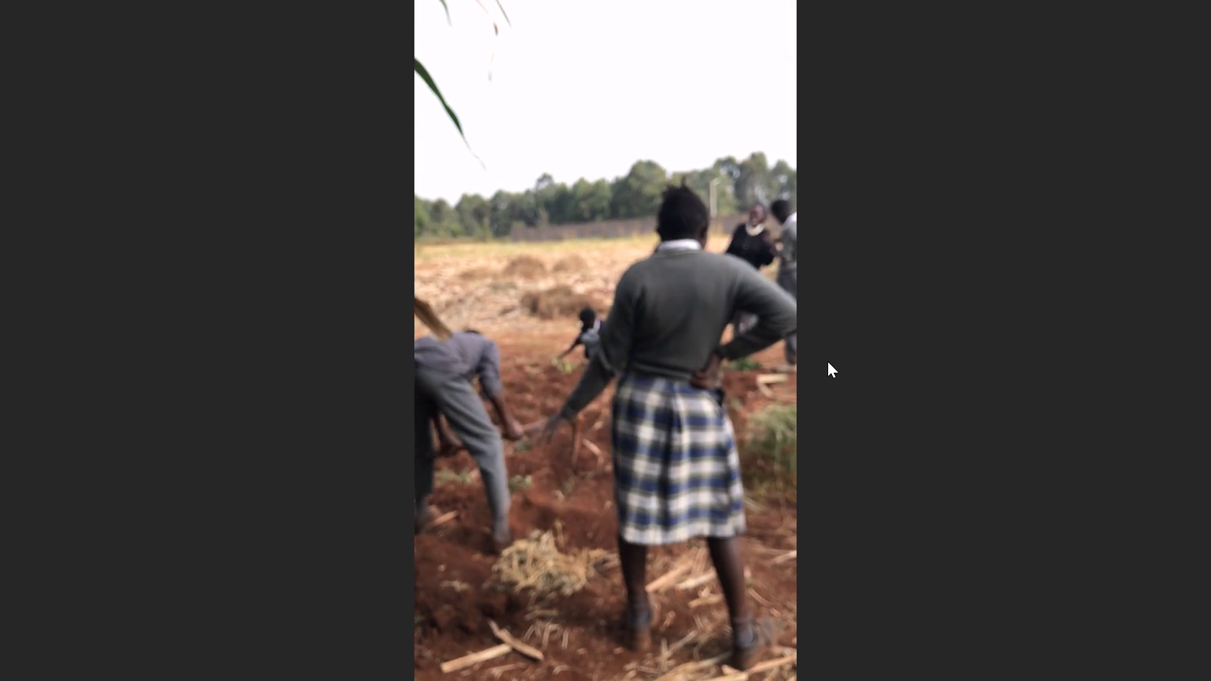
{"action": "left_click", "coordinate": [589, 392]}
{"action": "left_click", "coordinate": [850, 591]}
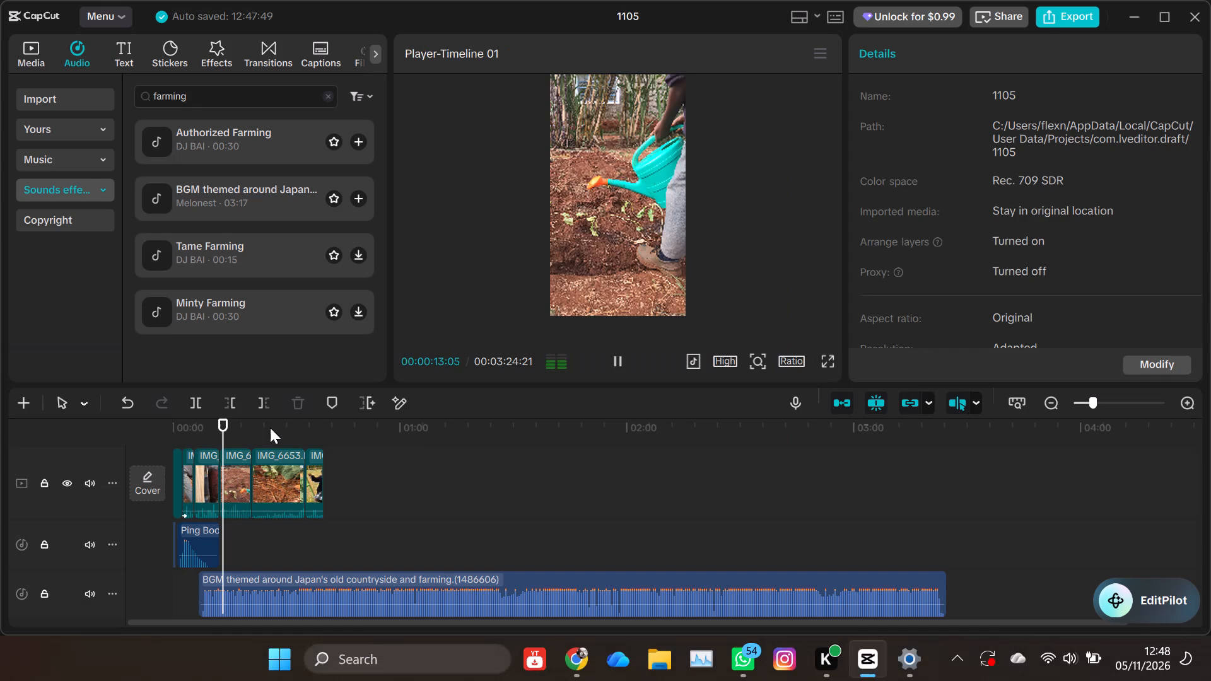
Review the IMG_6650.MOV clip and slow it down to a standard speed of 0.56x.
{"action": "left_click", "coordinate": [240, 491]}
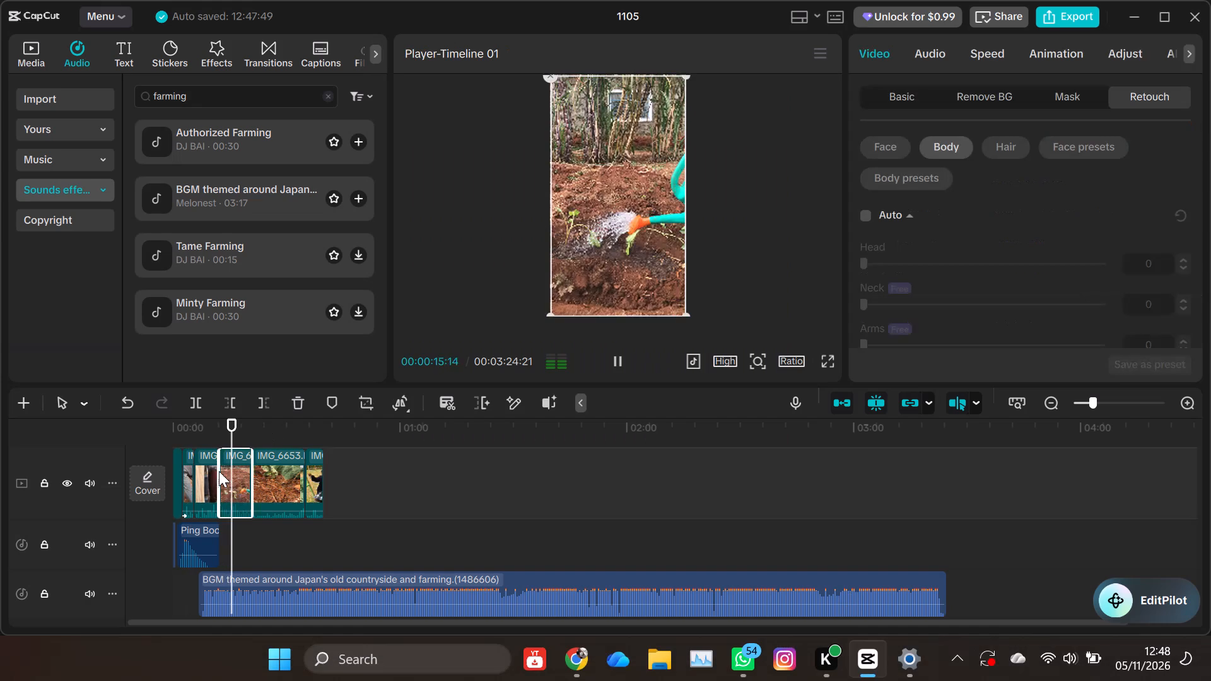
{"action": "left_click", "coordinate": [209, 478]}
{"action": "left_click", "coordinate": [206, 431]}
{"action": "left_click_drag", "start_coordinate": [206, 431], "coordinate": [194, 433]}
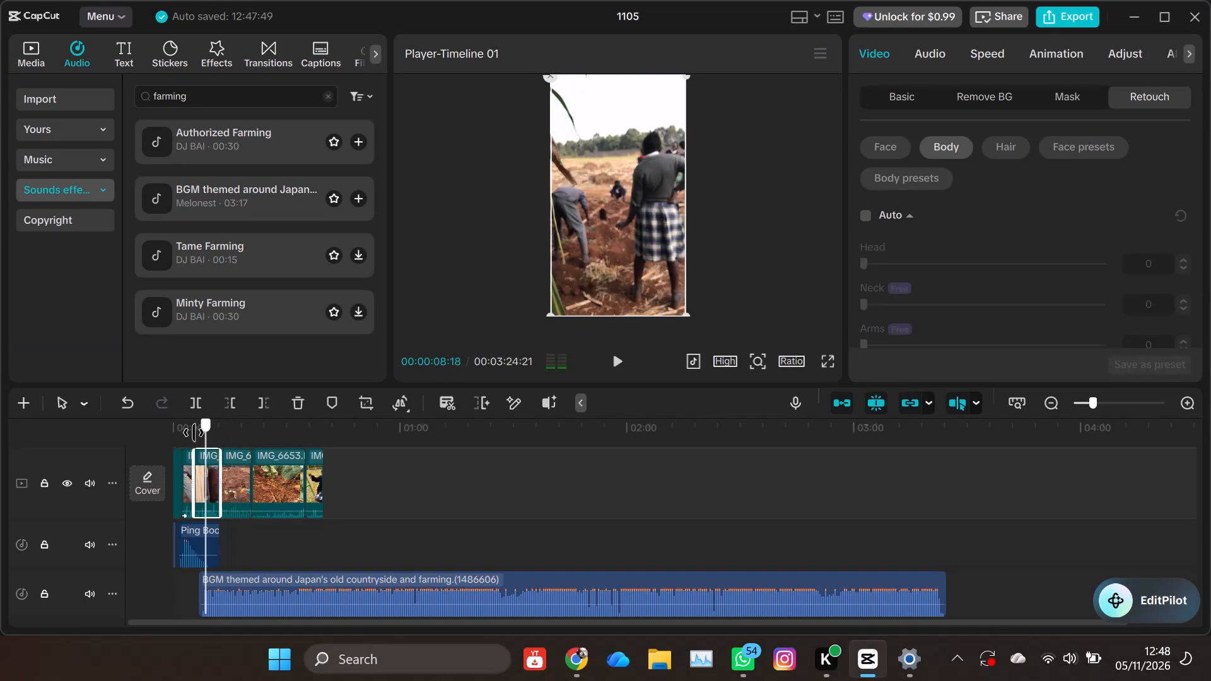
{"action": "left_click_drag", "start_coordinate": [194, 433], "coordinate": [192, 433]}
{"action": "left_click", "coordinate": [617, 350]}
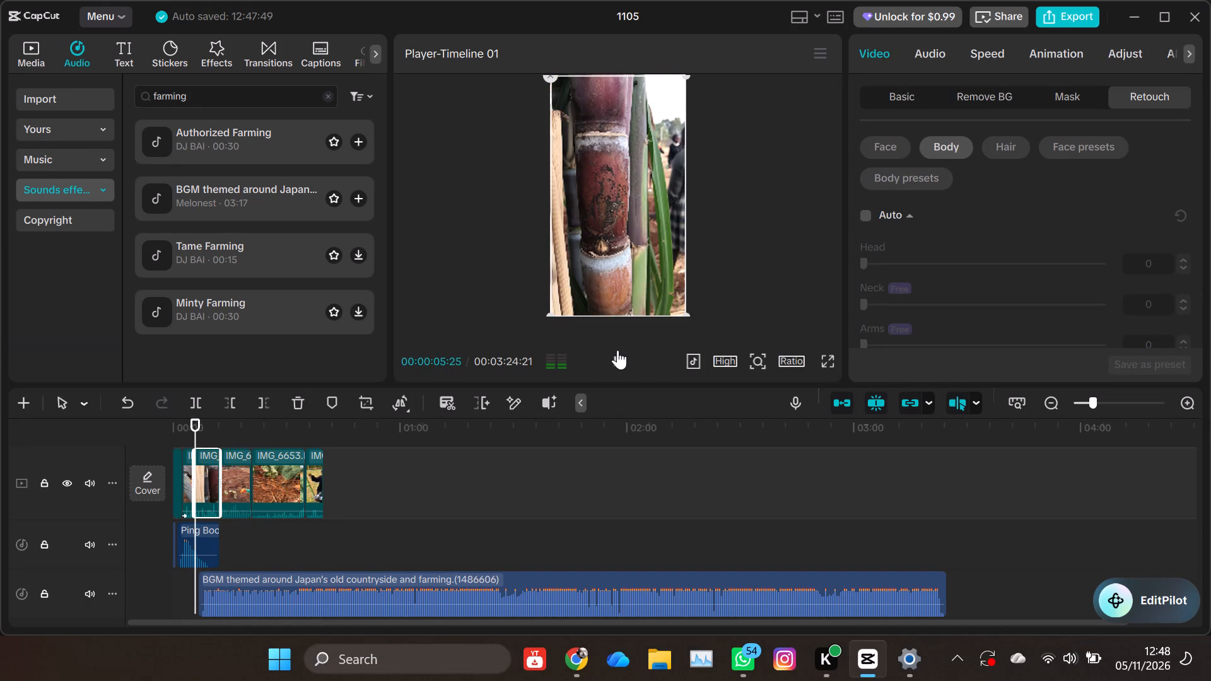
{"action": "left_click", "coordinate": [617, 350]}
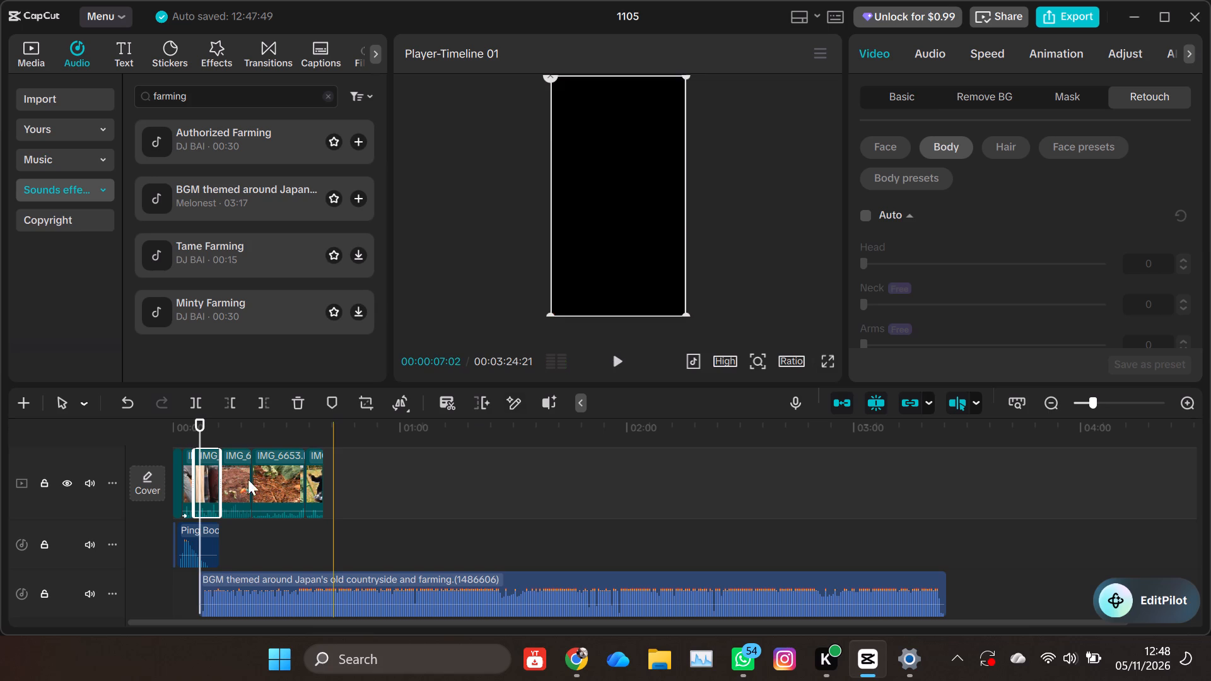
{"action": "left_click", "coordinate": [985, 51]}
{"action": "left_click", "coordinate": [885, 170]}
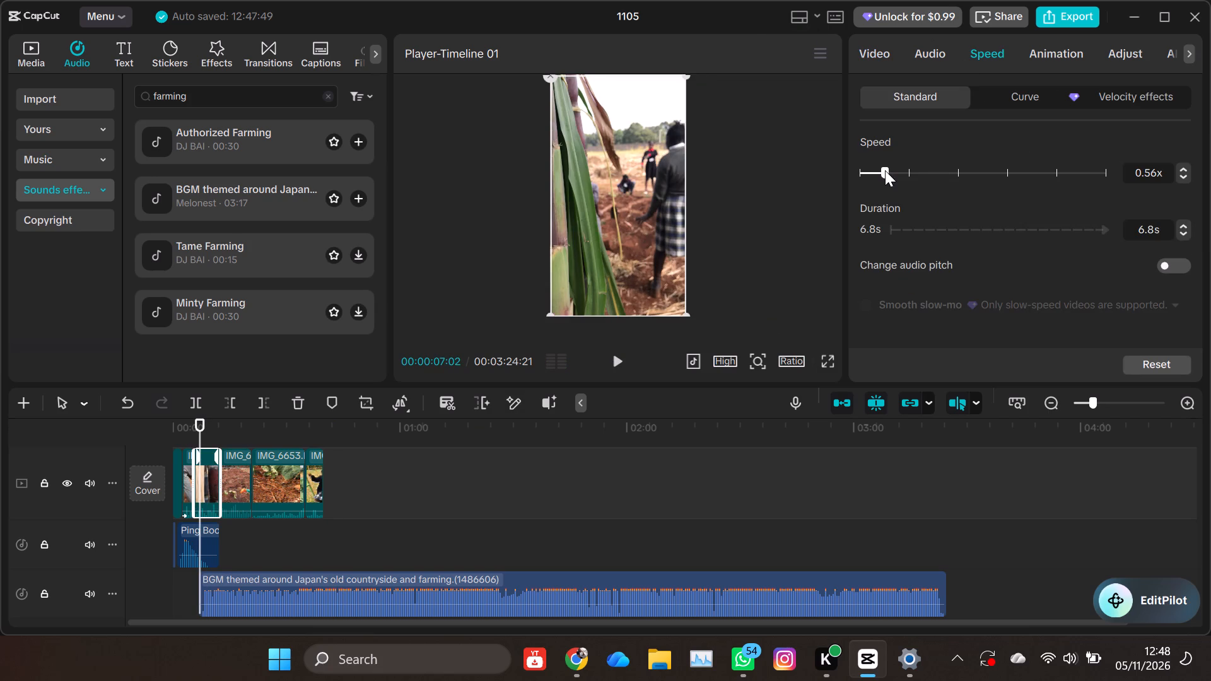
Play the timeline from the start through the opening of the slowed IMG_6650.MOV clip, to about 00:00:08.
{"action": "left_click_drag", "start_coordinate": [198, 439], "coordinate": [172, 440]}
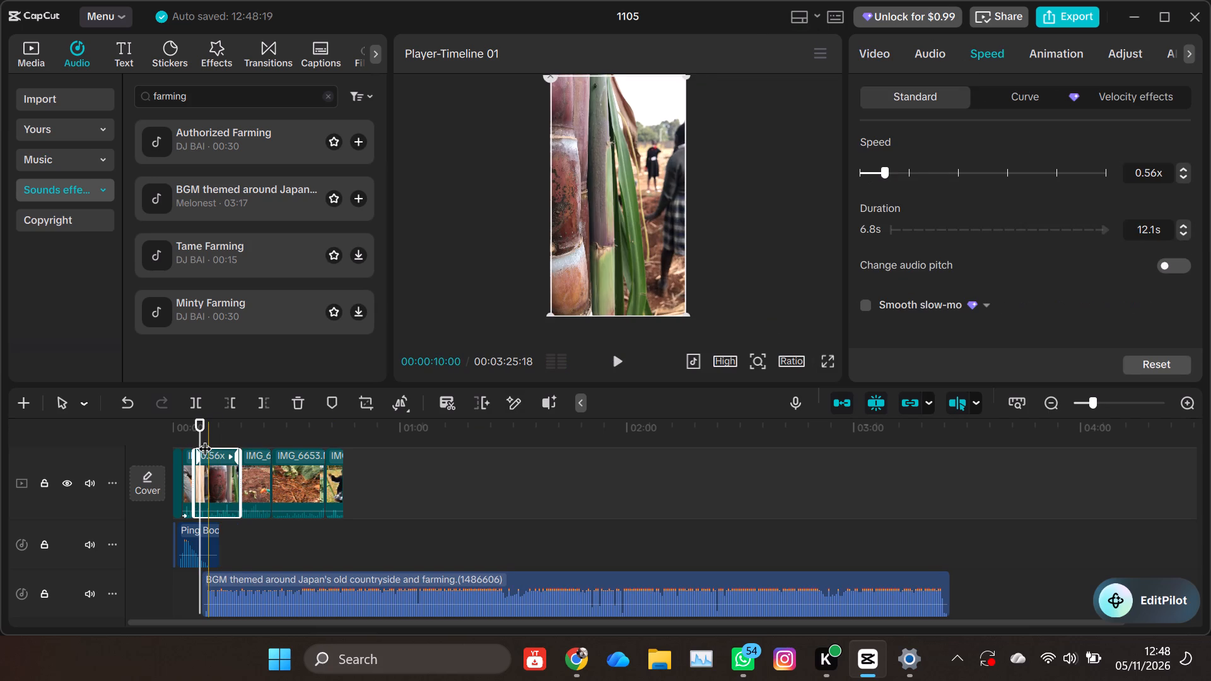
{"action": "left_click", "coordinate": [618, 357]}
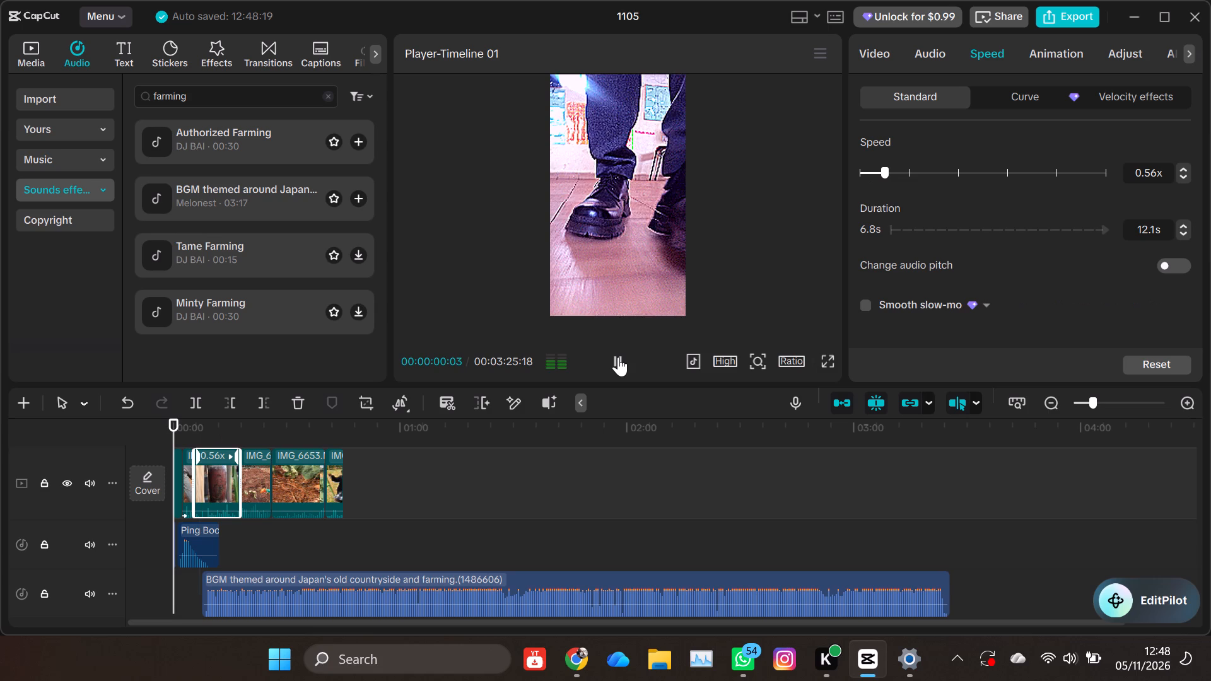
{"action": "left_click", "coordinate": [618, 357]}
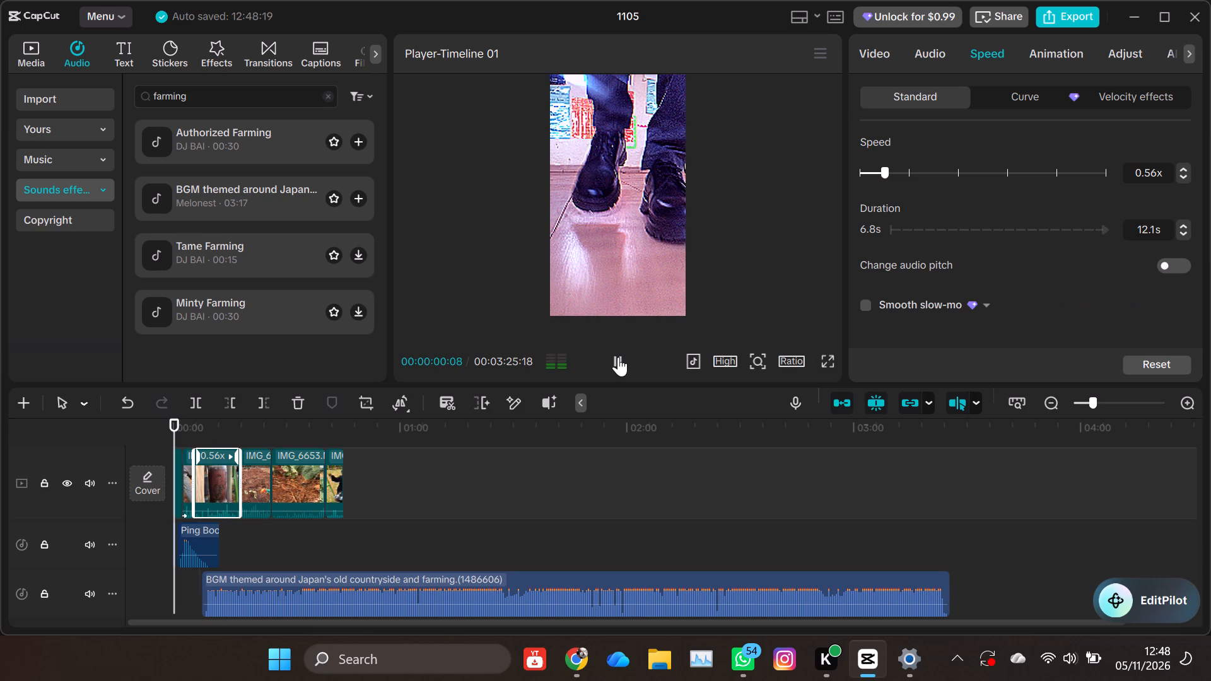
{"action": "left_click", "coordinate": [618, 357]}
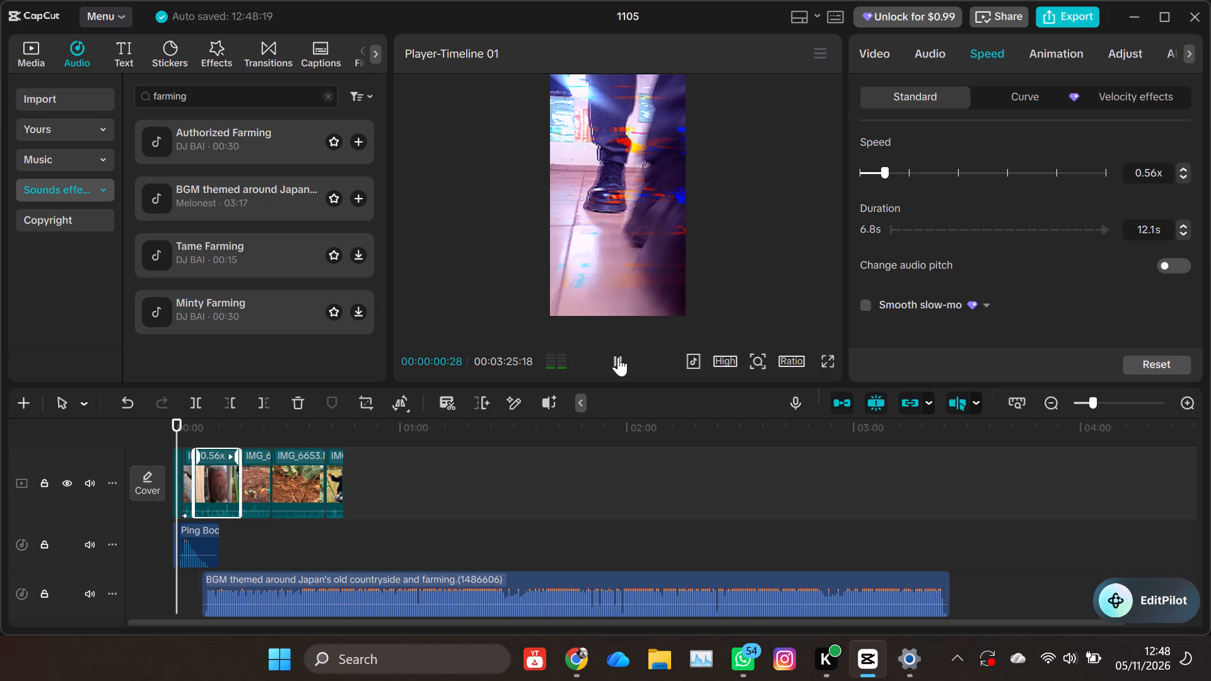
{"action": "left_click", "coordinate": [618, 357]}
{"action": "left_click", "coordinate": [618, 357]}
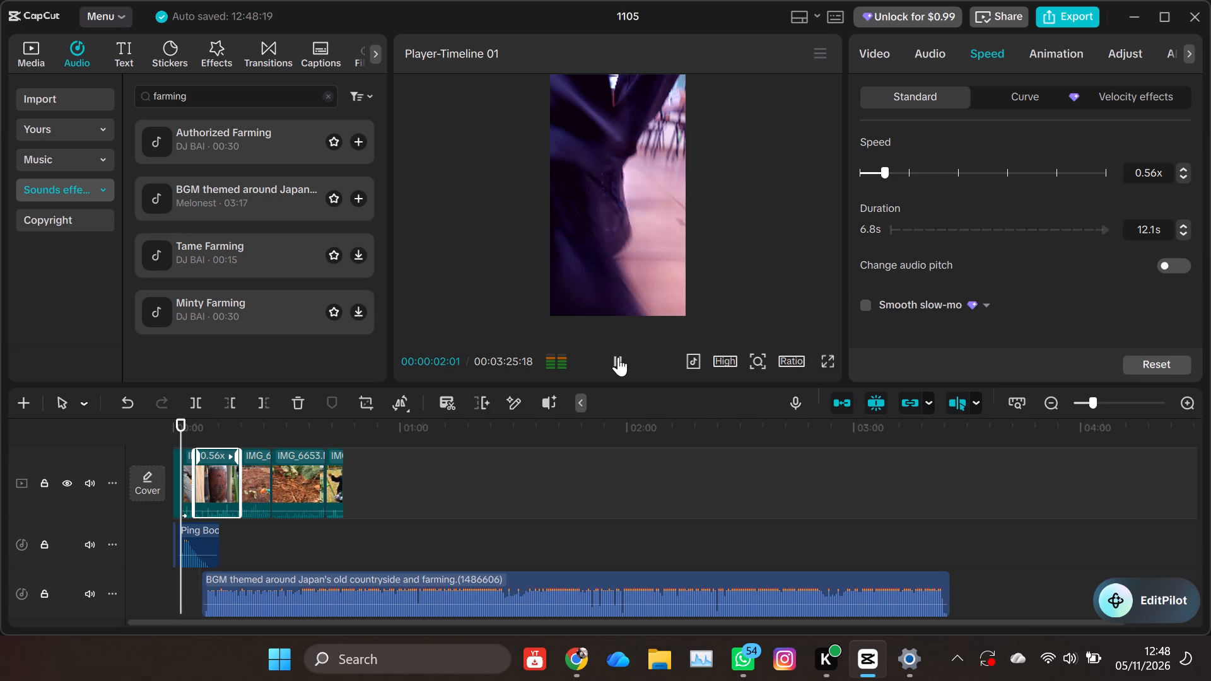
{"action": "left_click", "coordinate": [618, 357]}
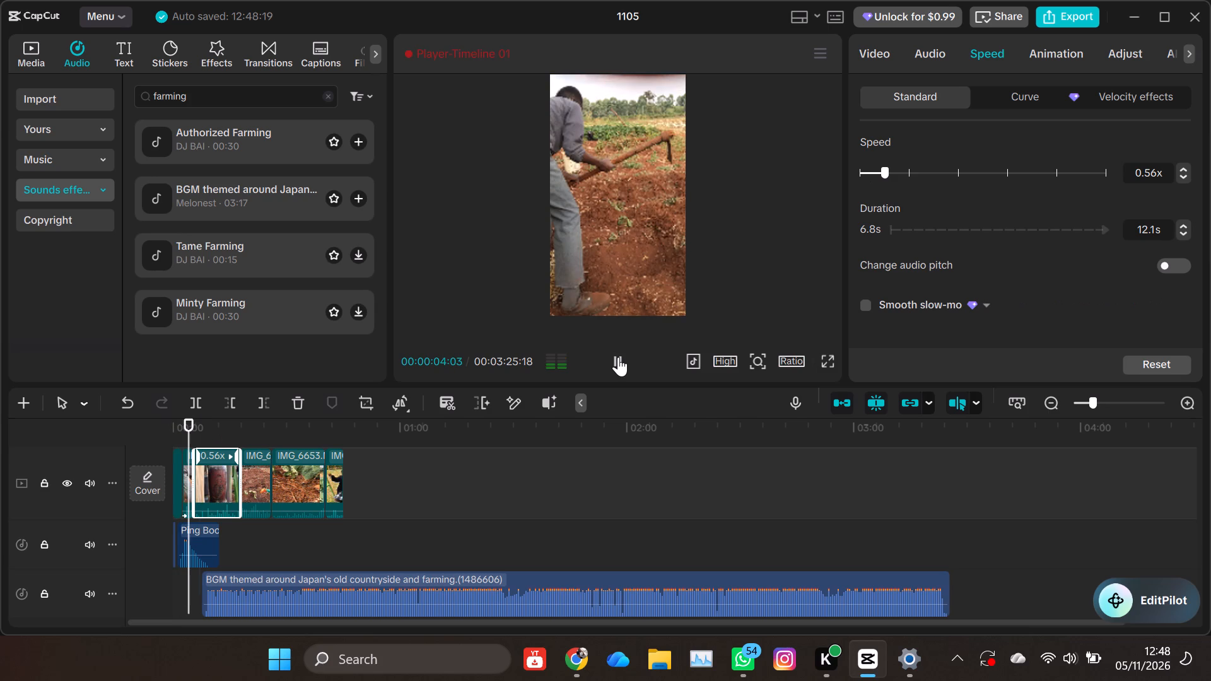
{"action": "left_click", "coordinate": [184, 482]}
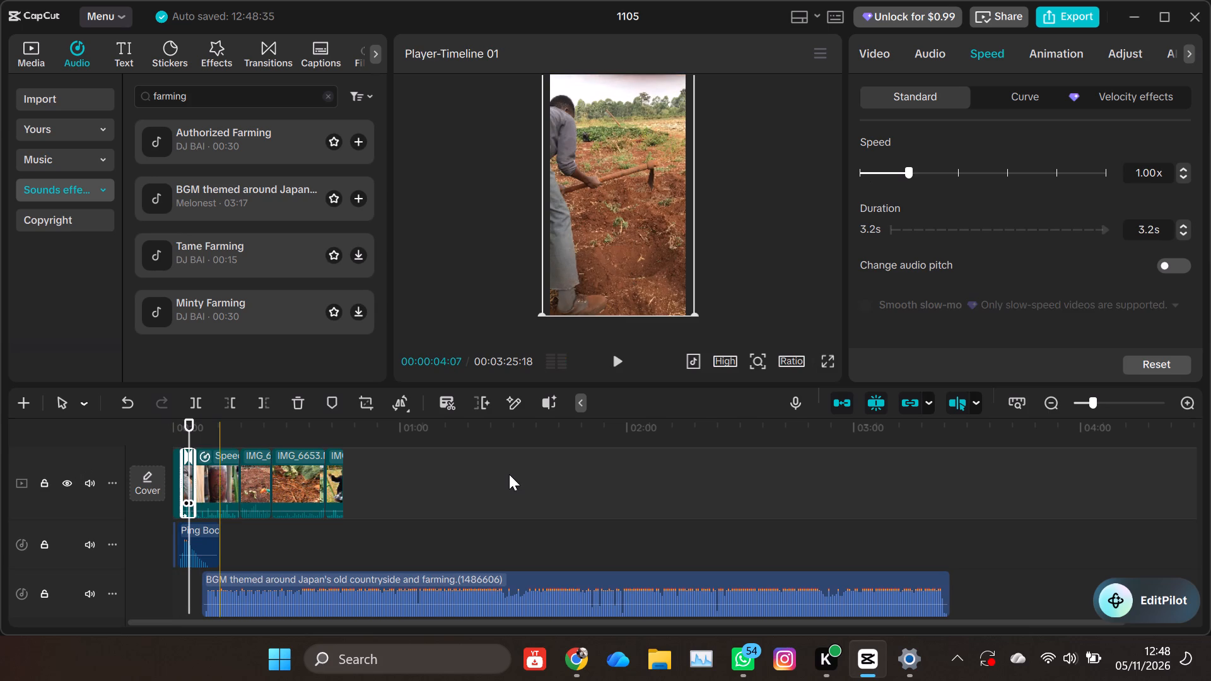
{"action": "left_click", "coordinate": [1113, 400]}
{"action": "left_click", "coordinate": [623, 357]}
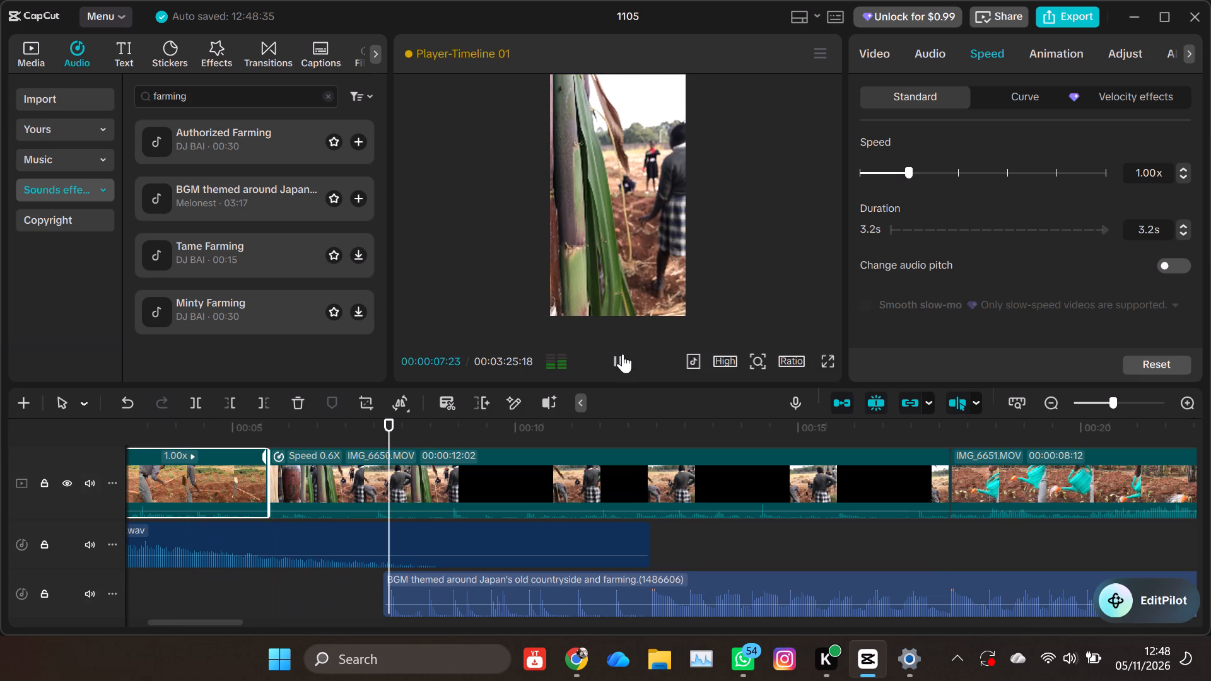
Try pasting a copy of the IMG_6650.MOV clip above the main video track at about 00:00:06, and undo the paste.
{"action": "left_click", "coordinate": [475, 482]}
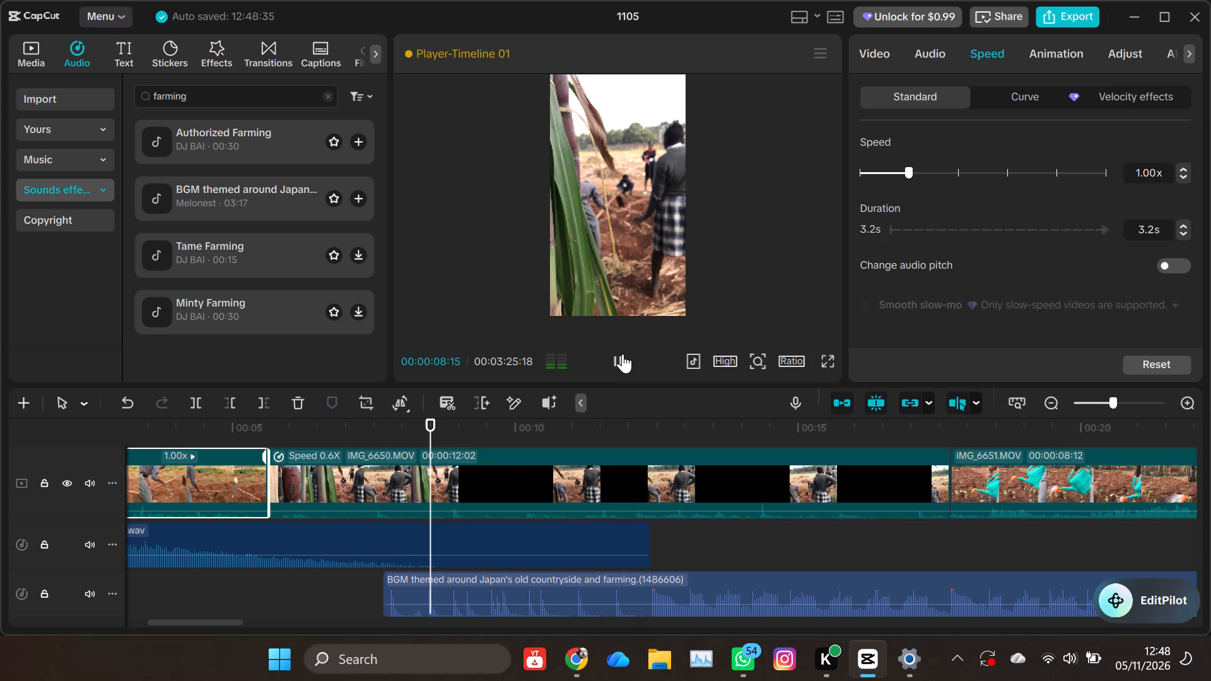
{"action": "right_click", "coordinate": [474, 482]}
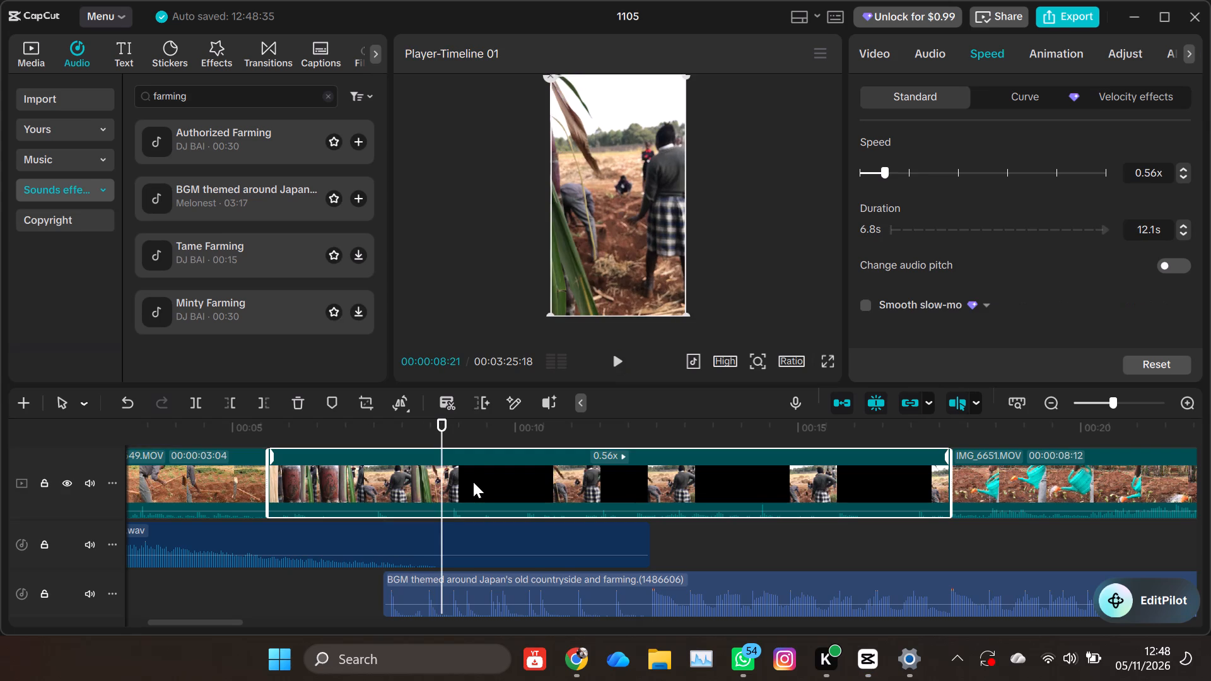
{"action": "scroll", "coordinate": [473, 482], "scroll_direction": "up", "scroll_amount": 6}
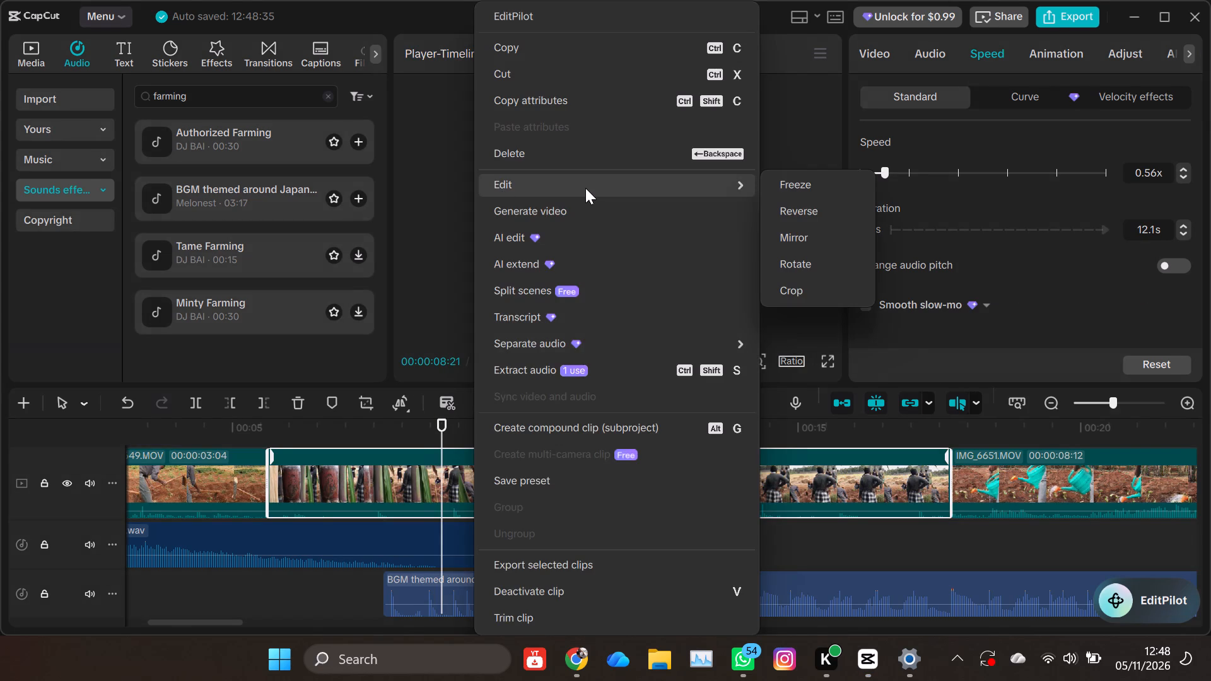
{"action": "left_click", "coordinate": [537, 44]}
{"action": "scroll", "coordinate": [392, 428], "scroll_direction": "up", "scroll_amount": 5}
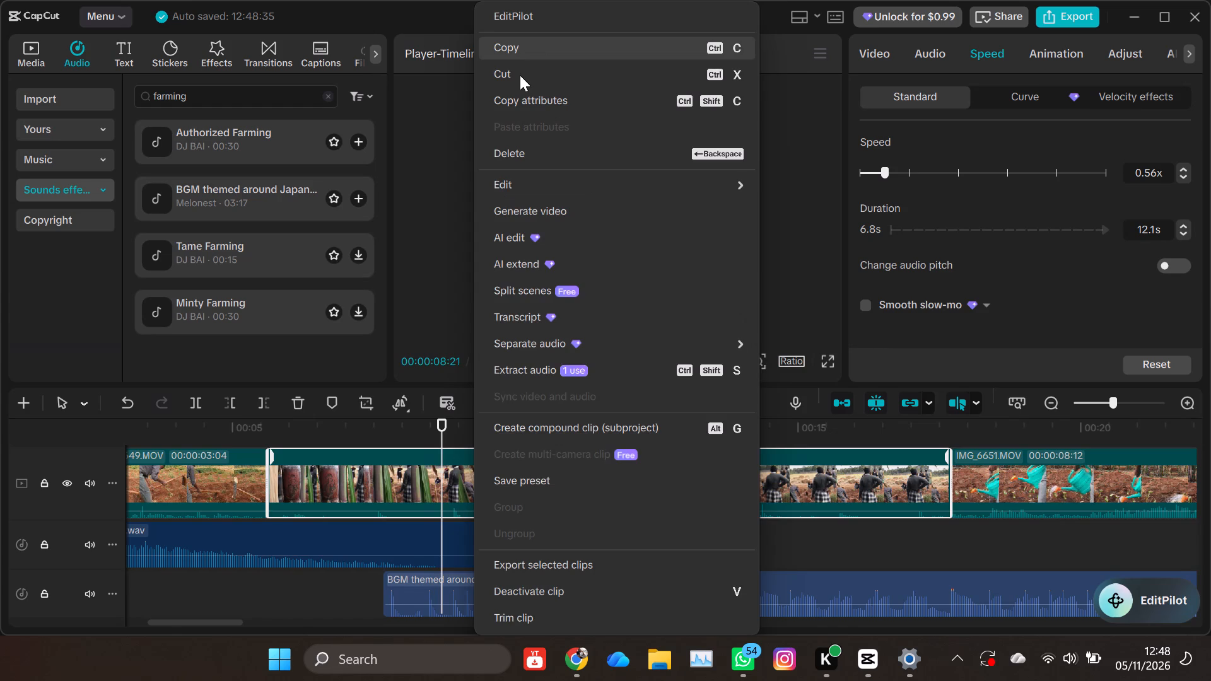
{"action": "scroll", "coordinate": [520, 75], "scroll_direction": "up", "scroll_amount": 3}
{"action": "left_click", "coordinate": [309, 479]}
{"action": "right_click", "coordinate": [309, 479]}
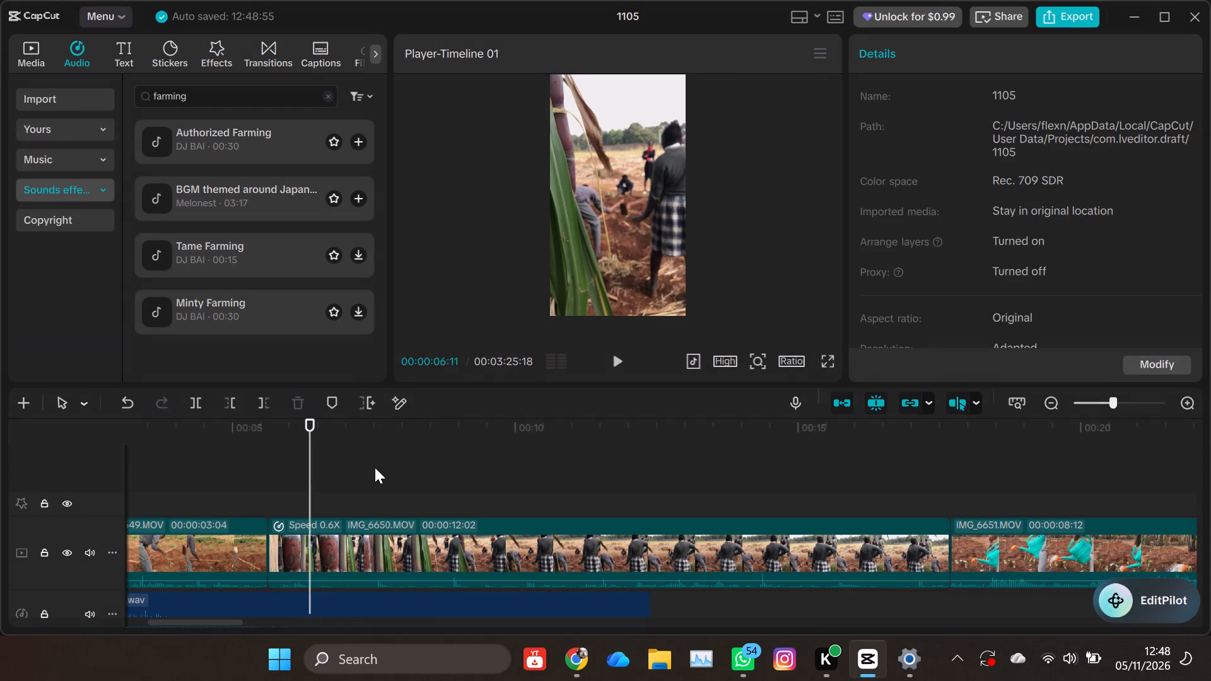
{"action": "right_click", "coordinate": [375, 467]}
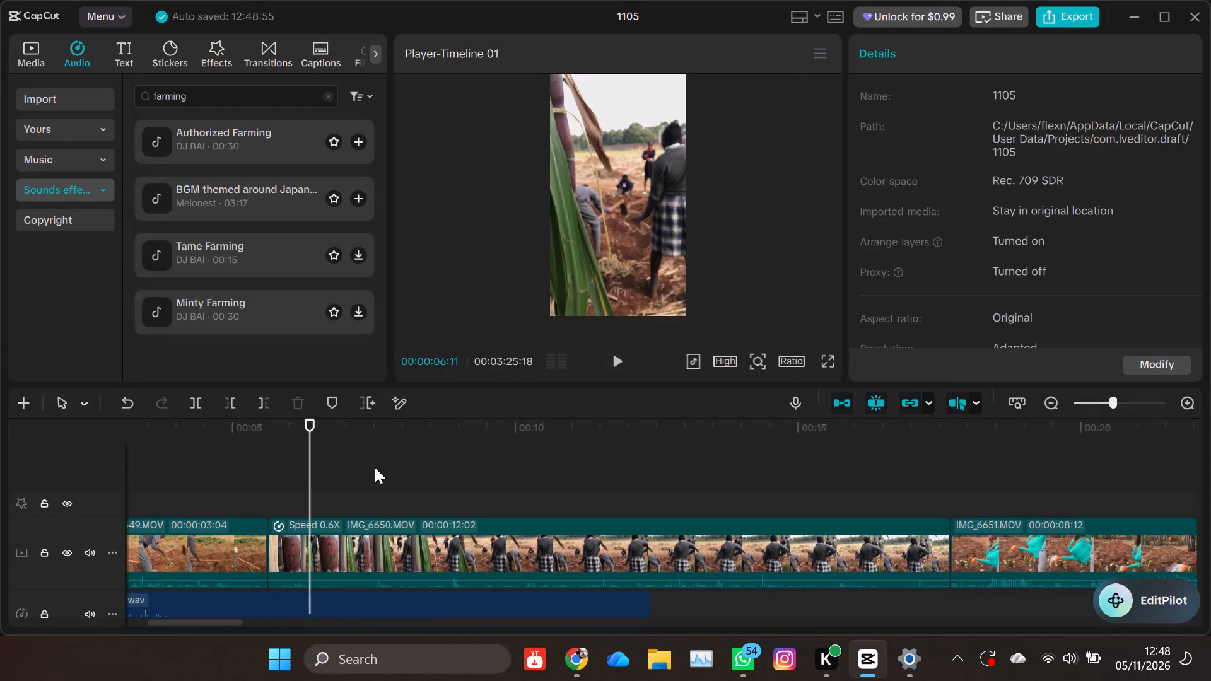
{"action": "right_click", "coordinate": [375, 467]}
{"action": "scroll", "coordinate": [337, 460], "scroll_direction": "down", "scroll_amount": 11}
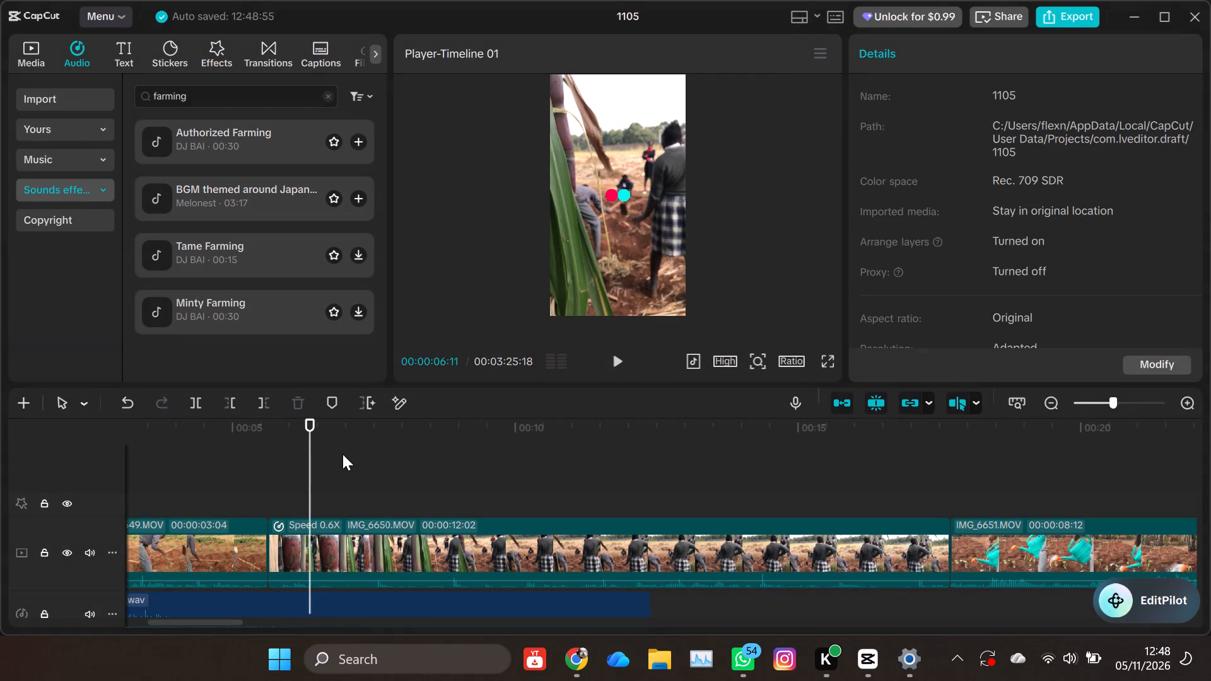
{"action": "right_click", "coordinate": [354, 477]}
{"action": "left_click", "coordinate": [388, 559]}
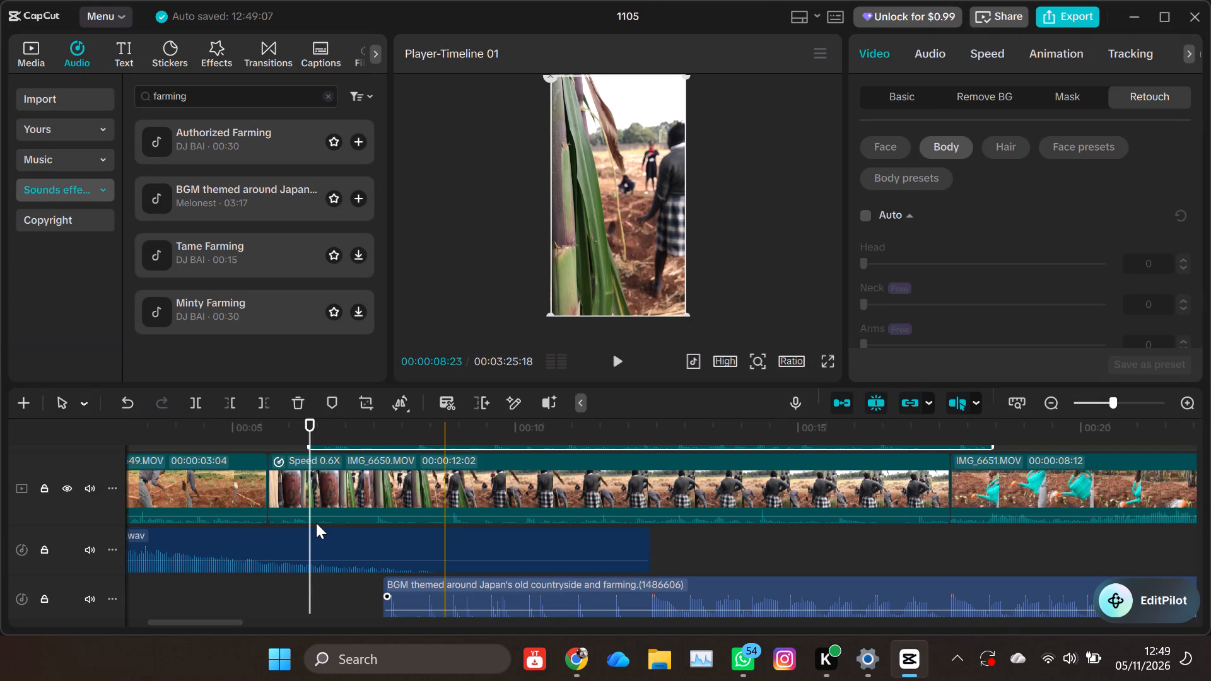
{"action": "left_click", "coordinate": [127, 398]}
Copy the IMG_6650.MOV clip and paste it on a track above, aligned with the original's start at 00:00:05:19.
{"action": "scroll", "coordinate": [359, 494], "scroll_direction": "up", "scroll_amount": 2}
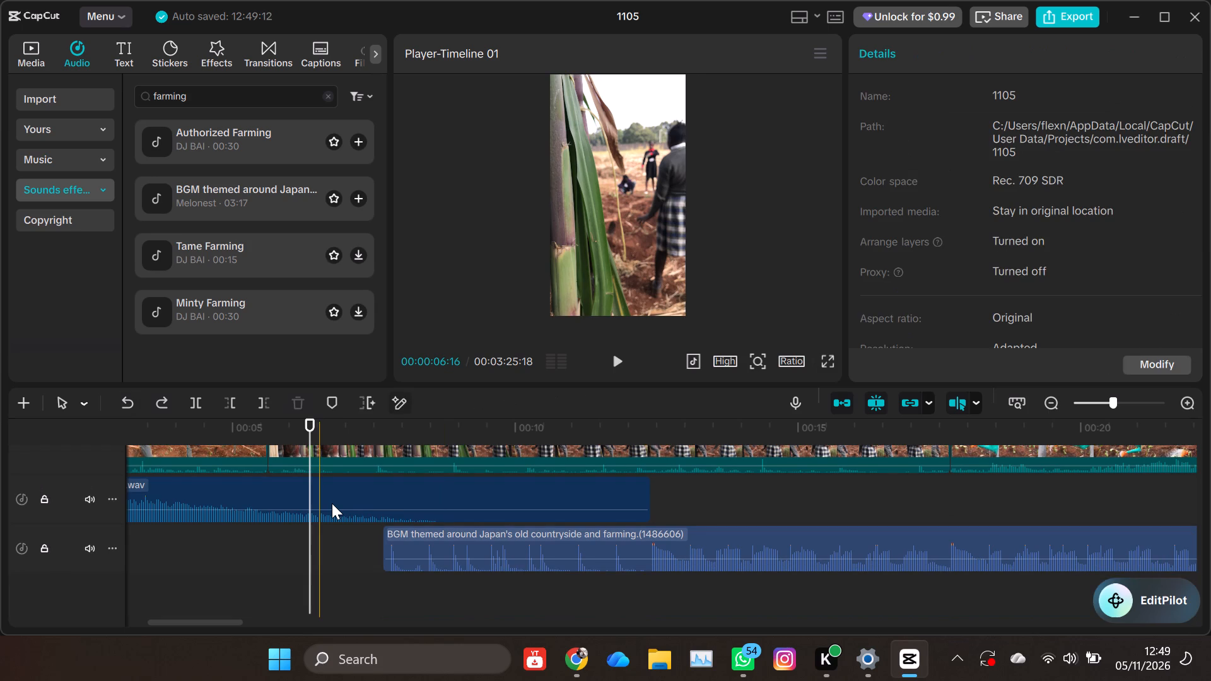
{"action": "left_click", "coordinate": [356, 494]}
{"action": "right_click", "coordinate": [356, 494]}
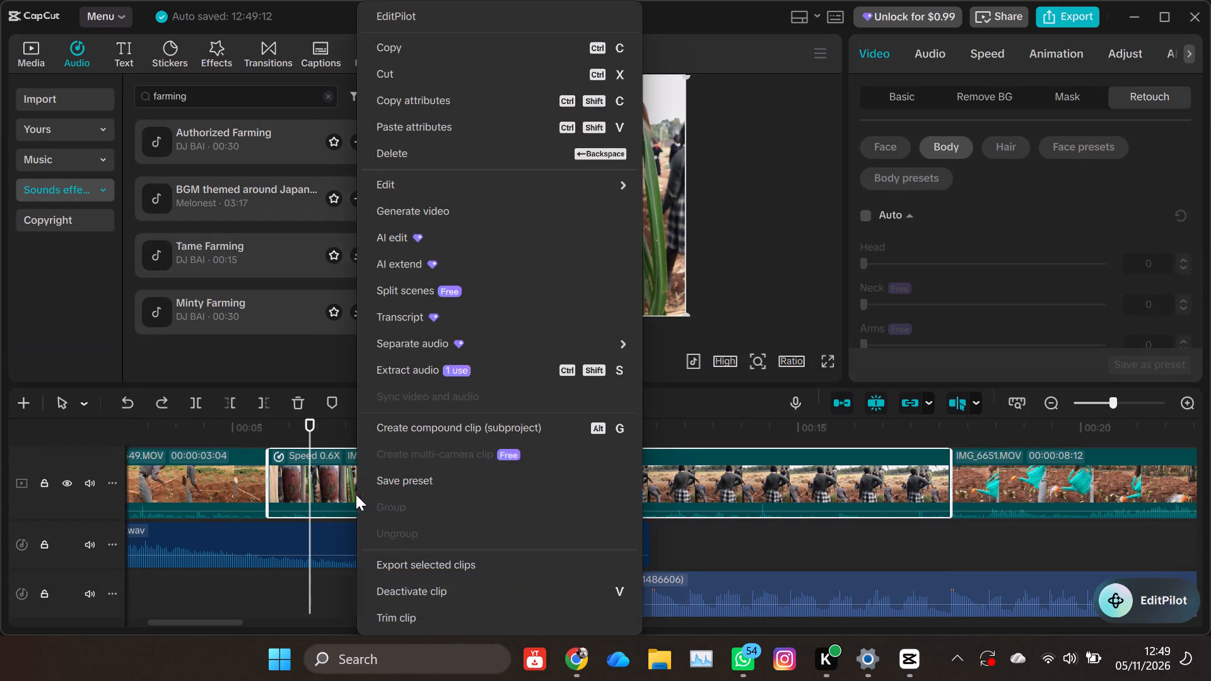
{"action": "left_click", "coordinate": [407, 44]}
{"action": "scroll", "coordinate": [349, 467], "scroll_direction": "up", "scroll_amount": 3}
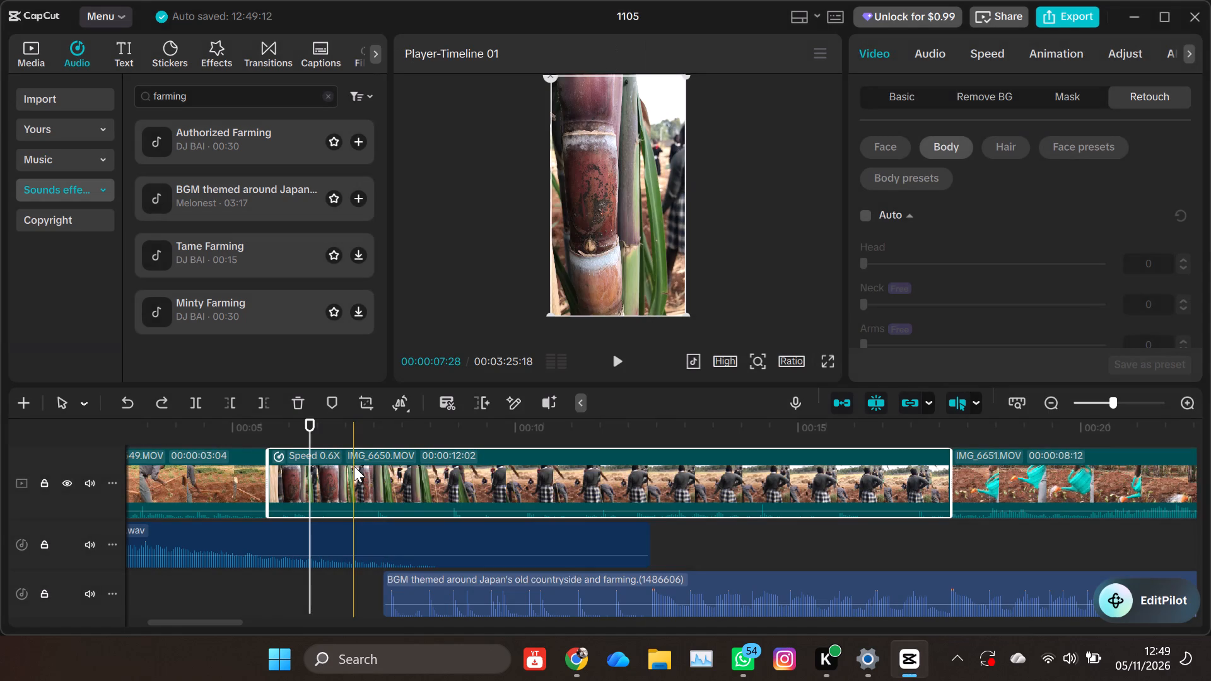
{"action": "scroll", "coordinate": [324, 481], "scroll_direction": "up", "scroll_amount": 3}
{"action": "right_click", "coordinate": [281, 475]}
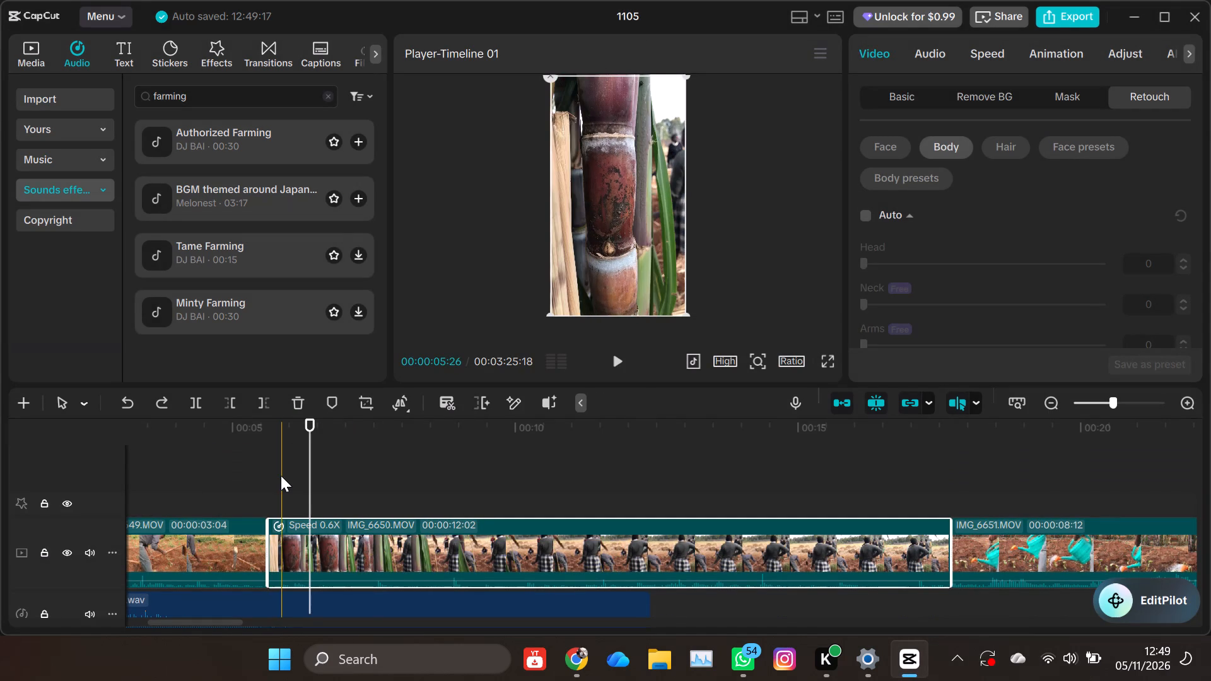
{"action": "double_click", "coordinate": [281, 475]}
{"action": "left_click_drag", "start_coordinate": [281, 475], "coordinate": [272, 478]}
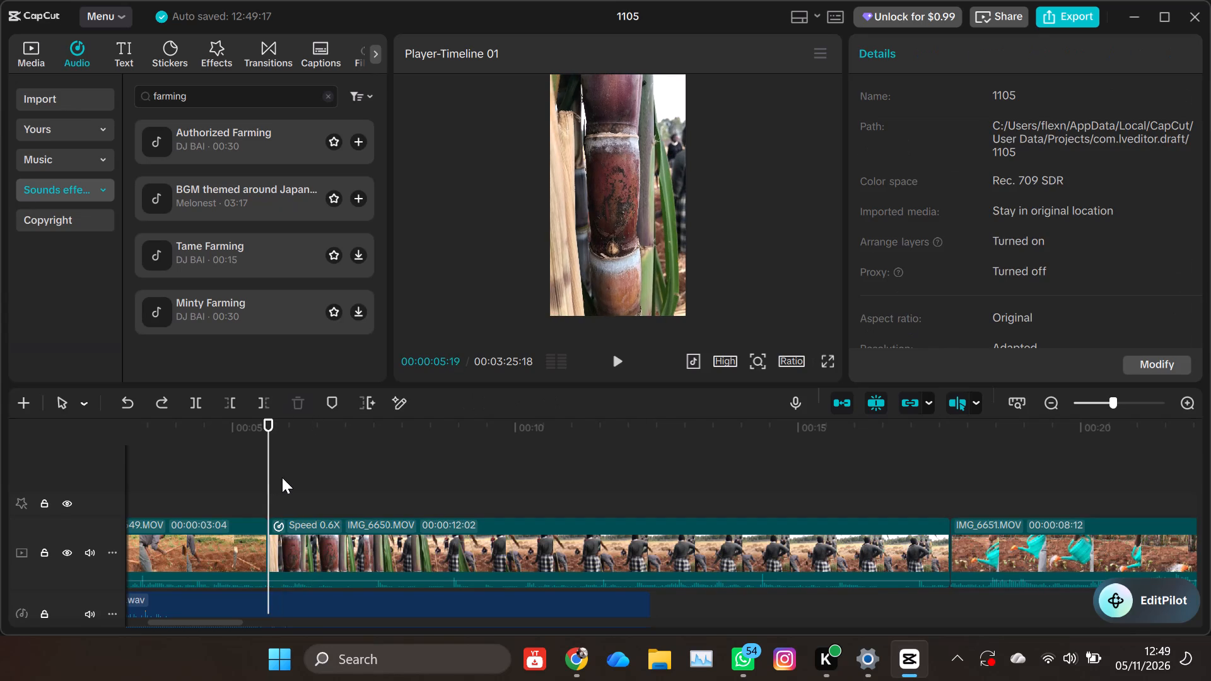
{"action": "right_click", "coordinate": [282, 477]}
{"action": "left_click", "coordinate": [328, 571]}
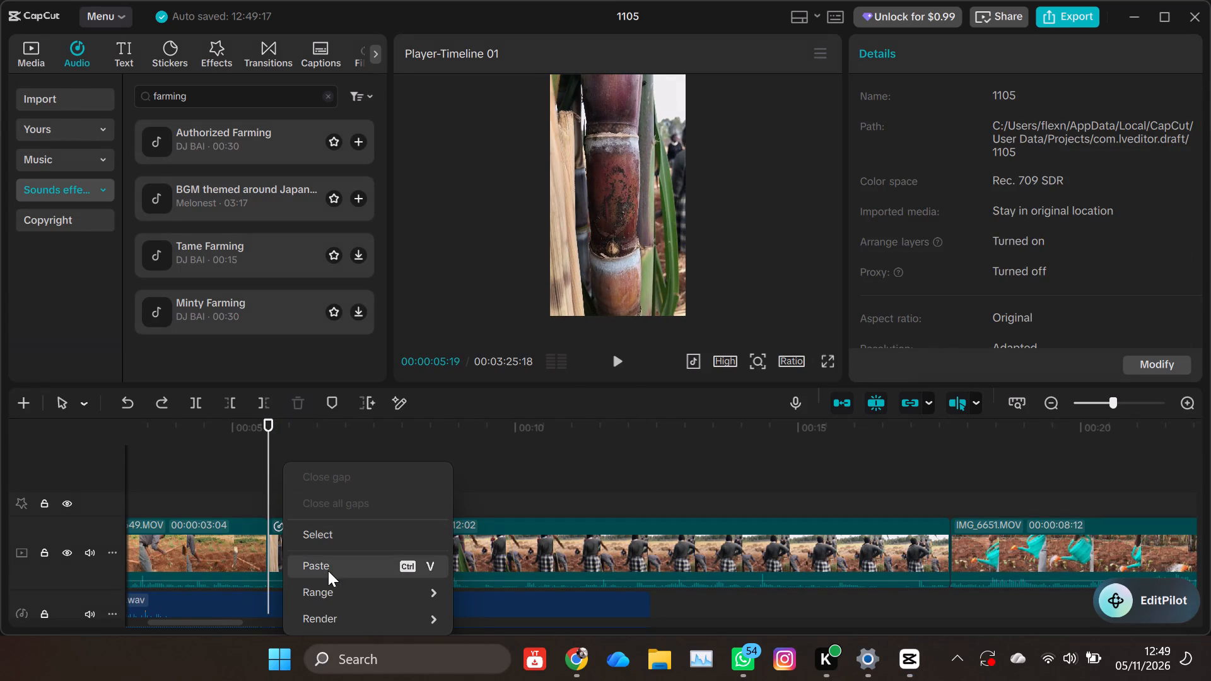
Set the speed of the pasted IMG_6650.MOV copy on the upper track to 1.00x.
{"action": "right_click", "coordinate": [418, 483]}
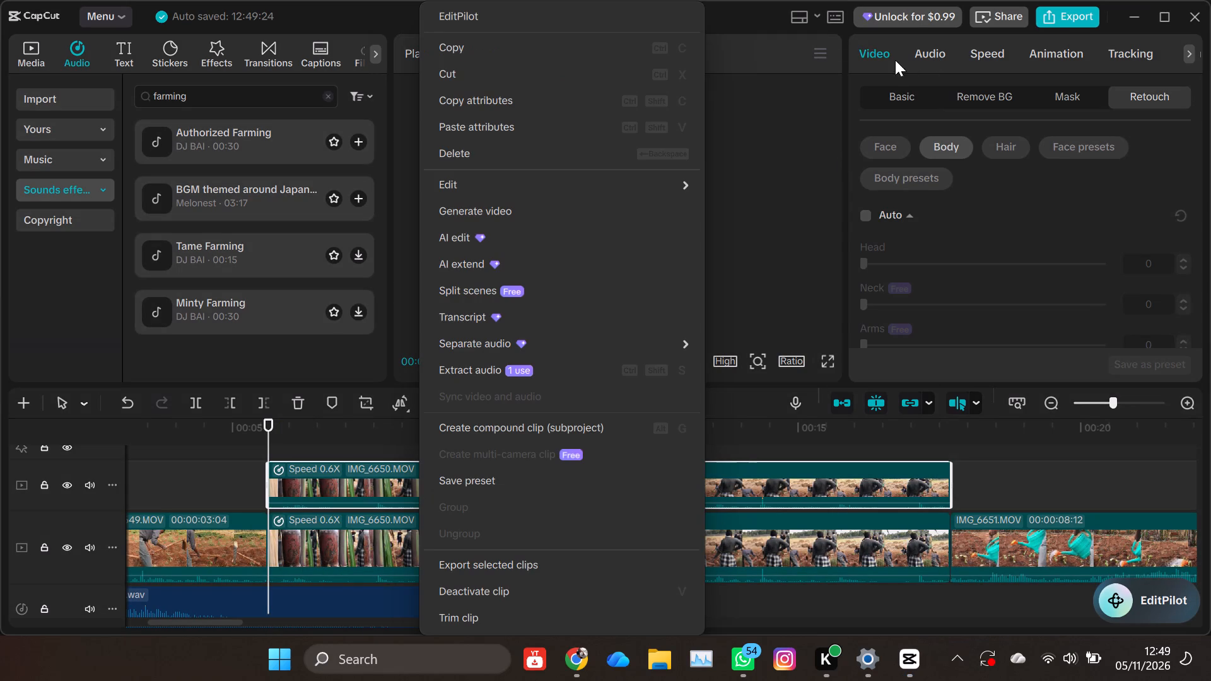
{"action": "left_click", "coordinate": [987, 51]}
{"action": "left_click", "coordinate": [989, 51]}
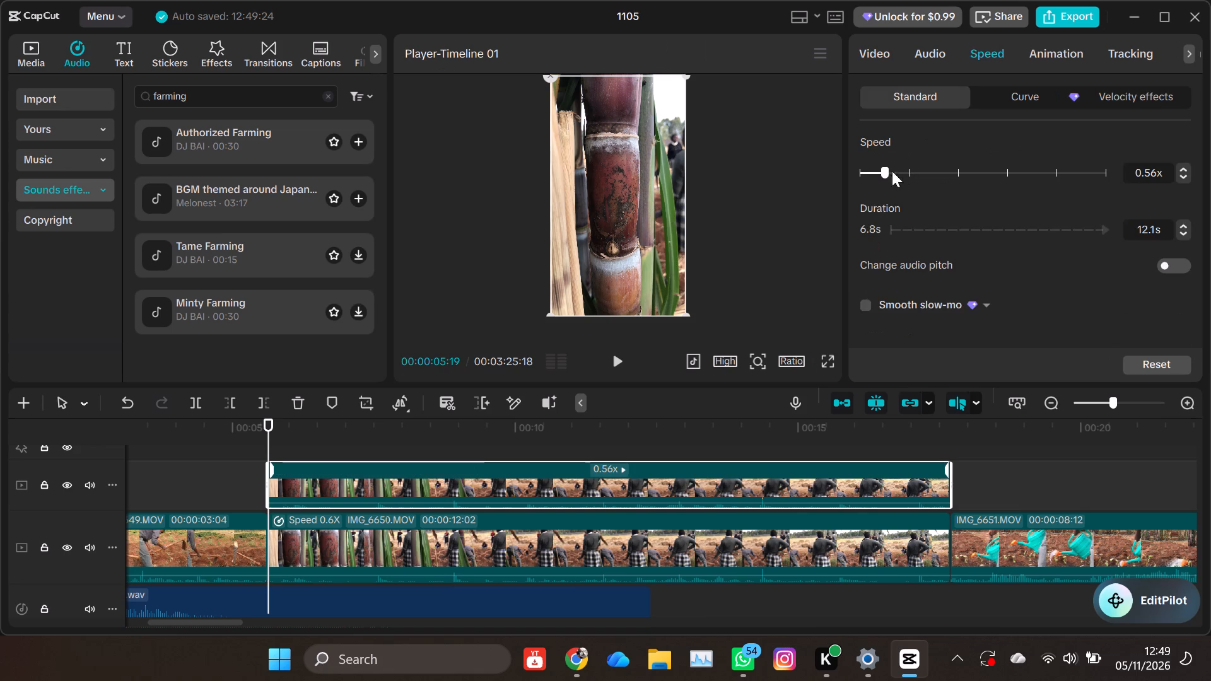
{"action": "left_click_drag", "start_coordinate": [894, 170], "coordinate": [908, 171]}
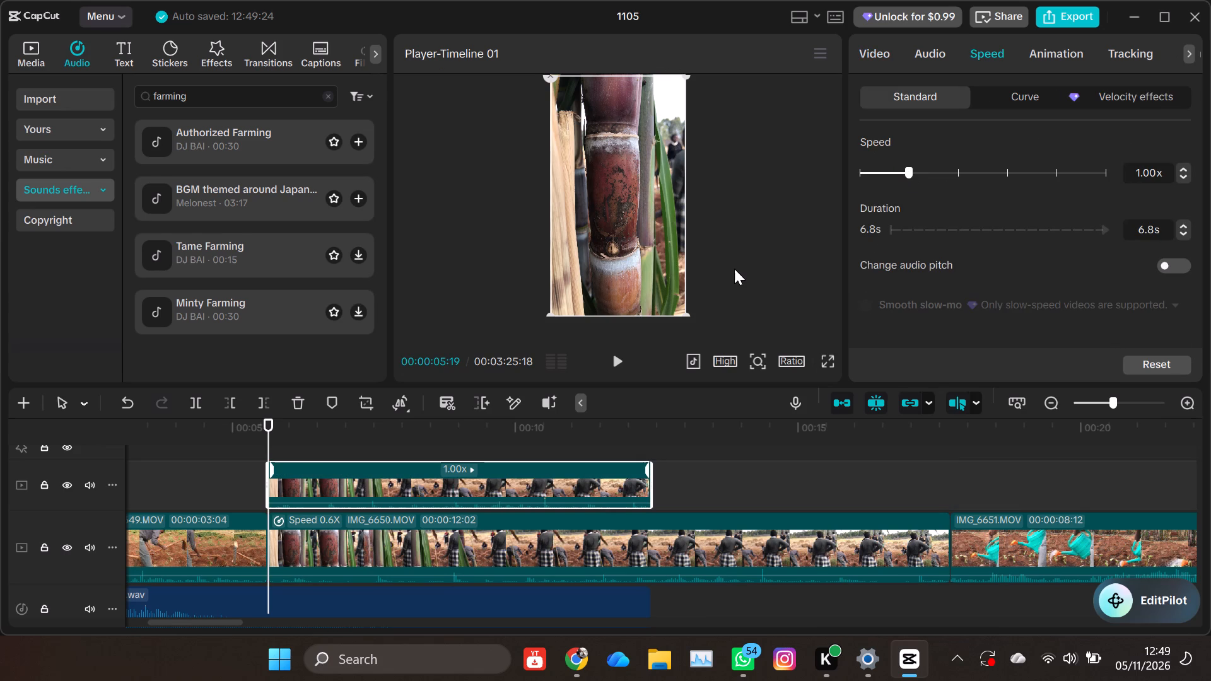
Play the section from about 00:00:05 to review the 1.00x copy layered over the slowed IMG_6650.MOV clip.
{"action": "left_click", "coordinate": [250, 448]}
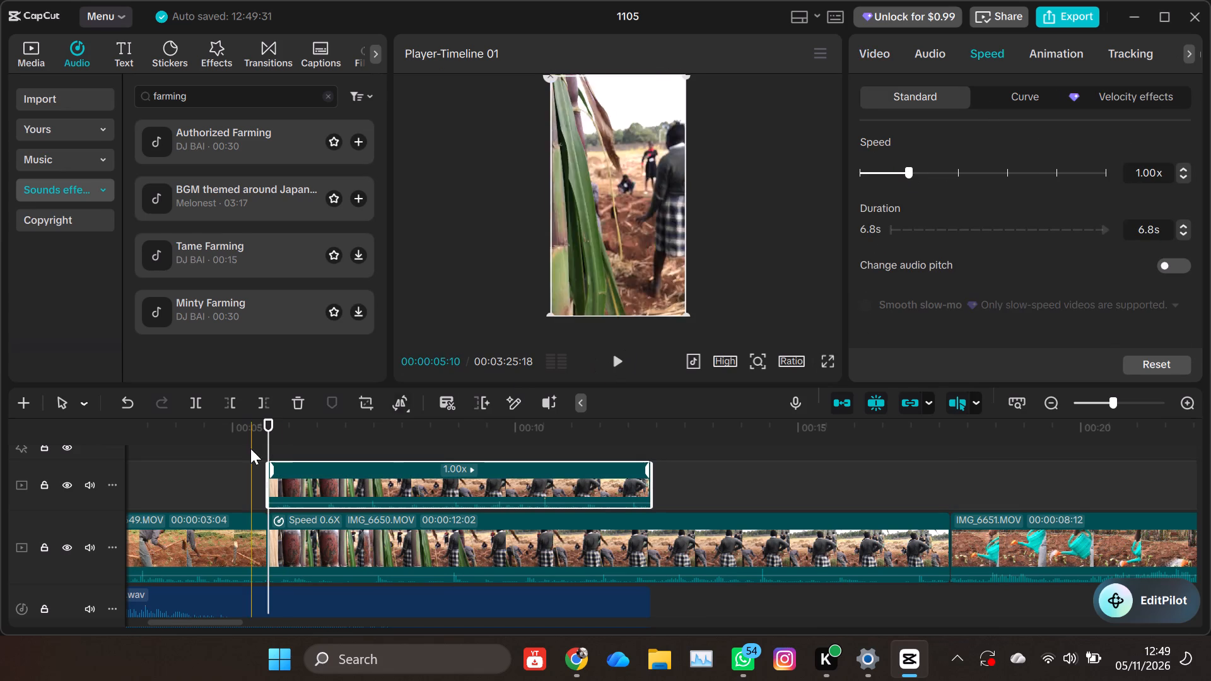
{"action": "left_click", "coordinate": [617, 358]}
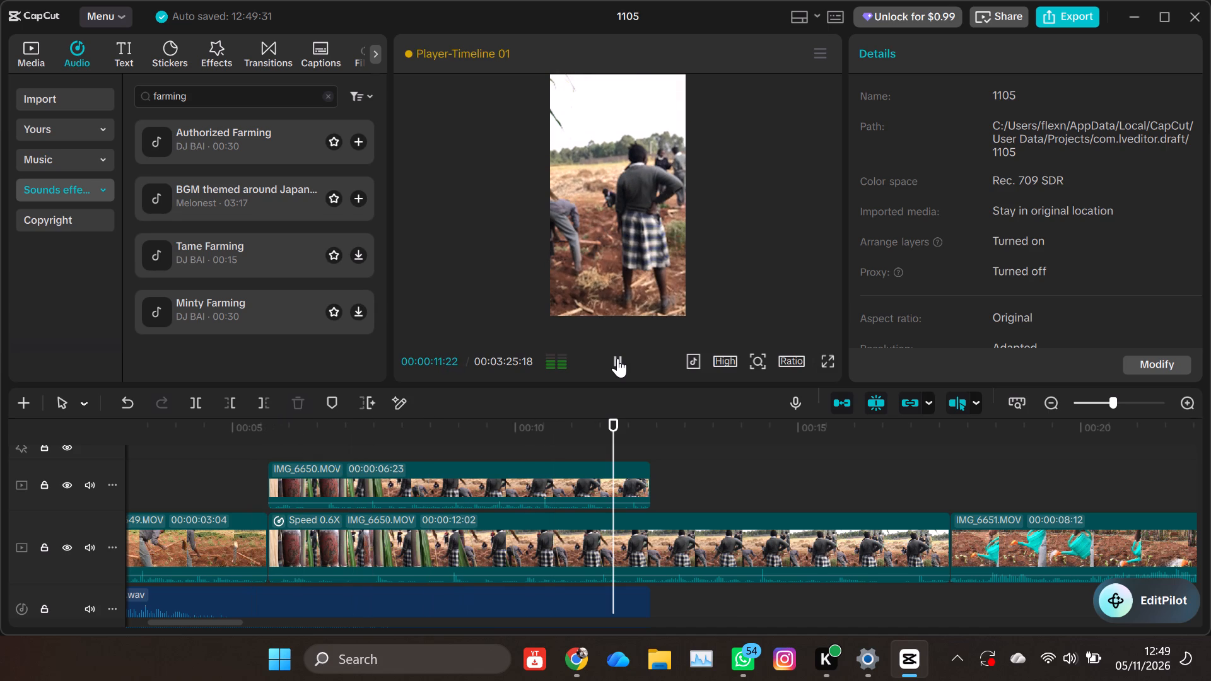
At 00:00:11:09, move the upper IMG_6650.MOV copy's picture straight down, out of the preview frame.
{"action": "left_click", "coordinate": [588, 431]}
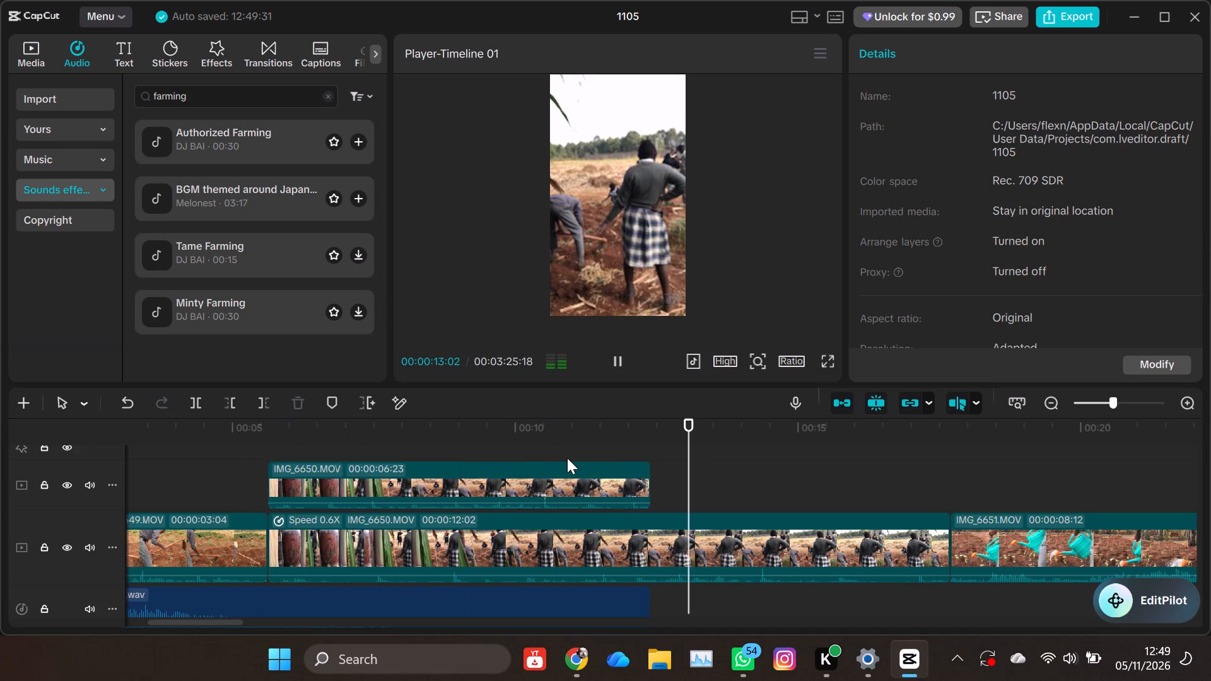
{"action": "left_click", "coordinate": [573, 469]}
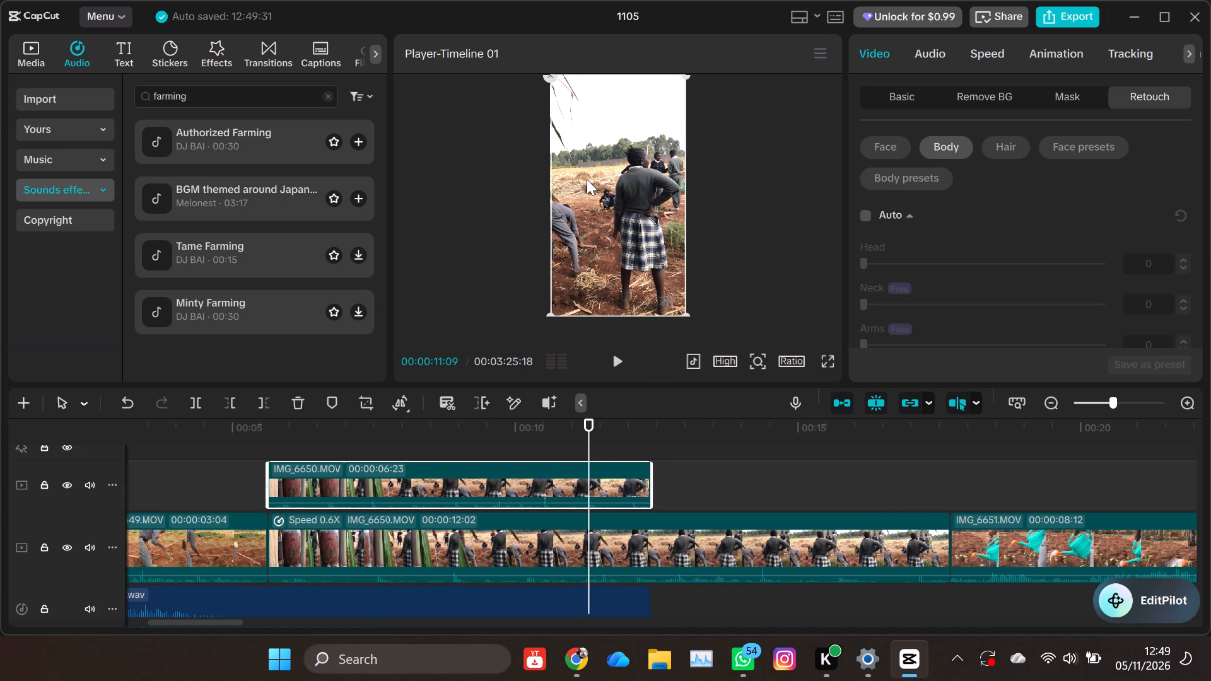
{"action": "left_click_drag", "start_coordinate": [605, 169], "coordinate": [604, 428]}
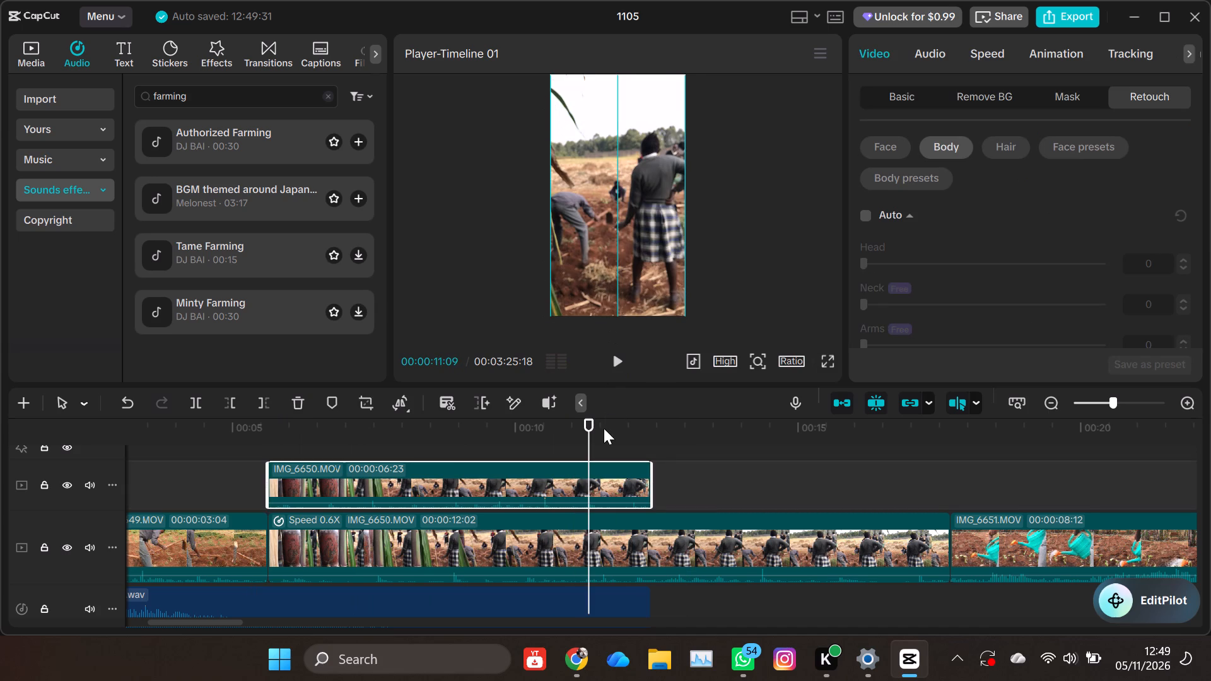
{"action": "left_click_drag", "start_coordinate": [604, 428], "coordinate": [588, 450]}
Play the IMG_6650.MOV section again from just before its start, at about 00:00:05:16.
{"action": "left_click", "coordinate": [275, 446]}
{"action": "left_click_drag", "start_coordinate": [275, 446], "coordinate": [259, 449]}
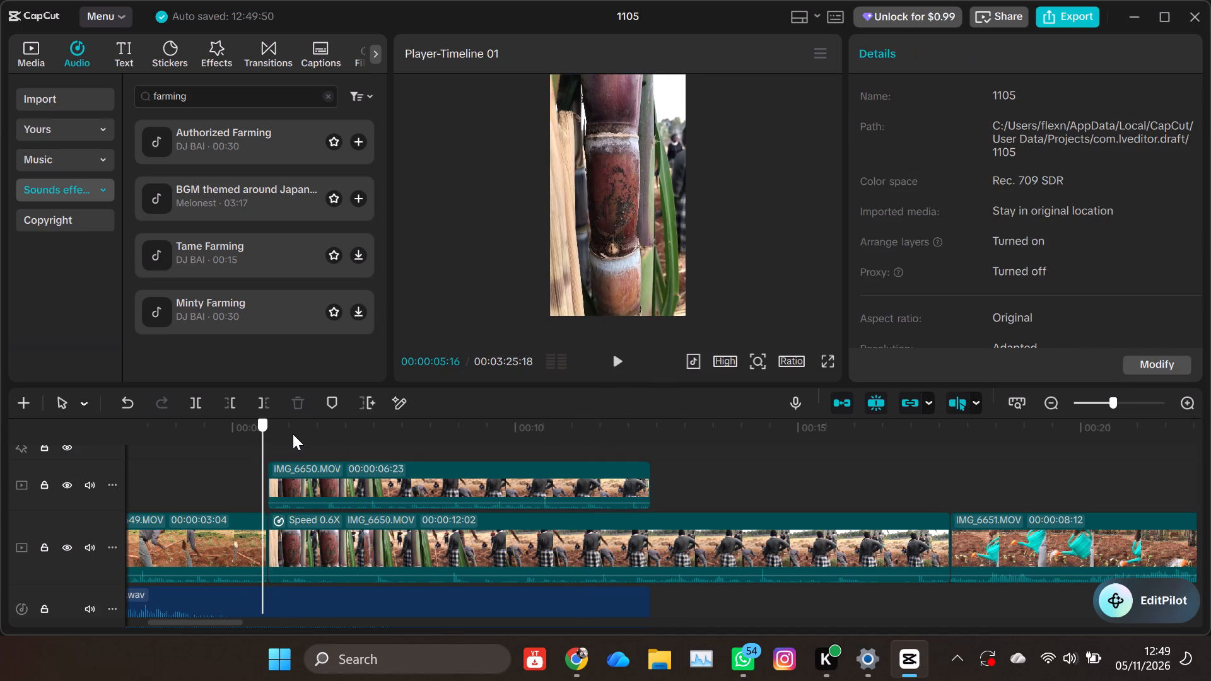
{"action": "left_click", "coordinate": [612, 358]}
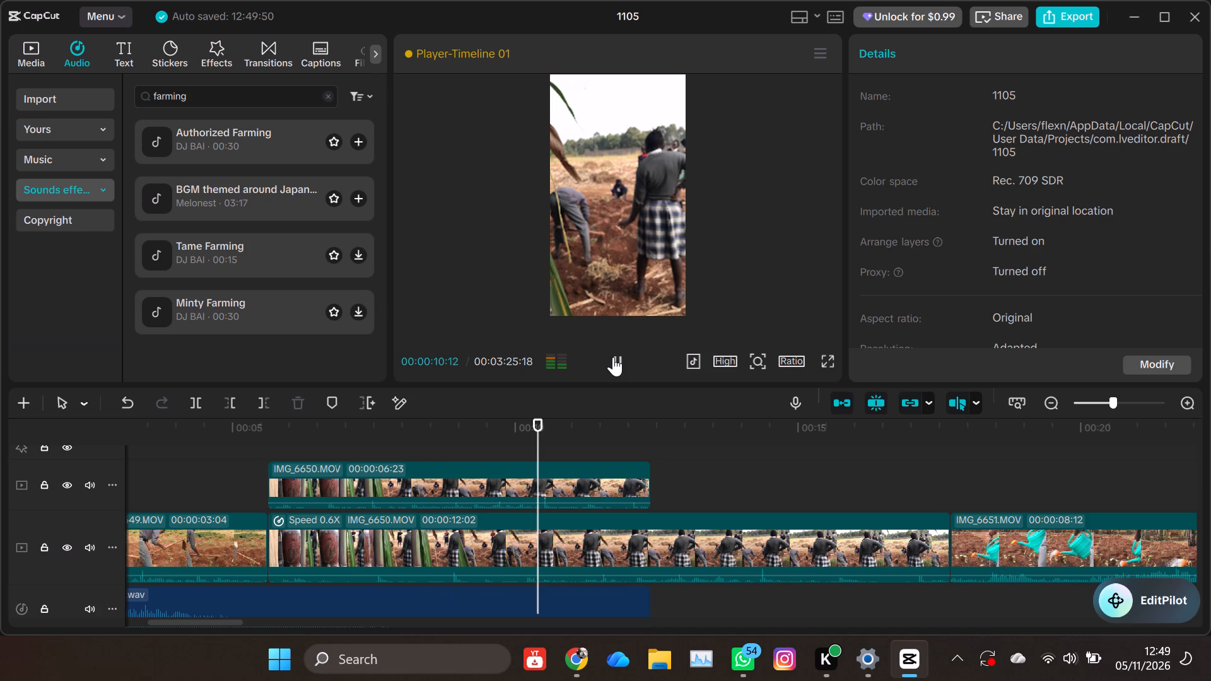
Play on from the slowed IMG_6650.MOV clip into the start of IMG_6651.MOV to review the change between clips.
{"action": "left_click", "coordinate": [624, 357]}
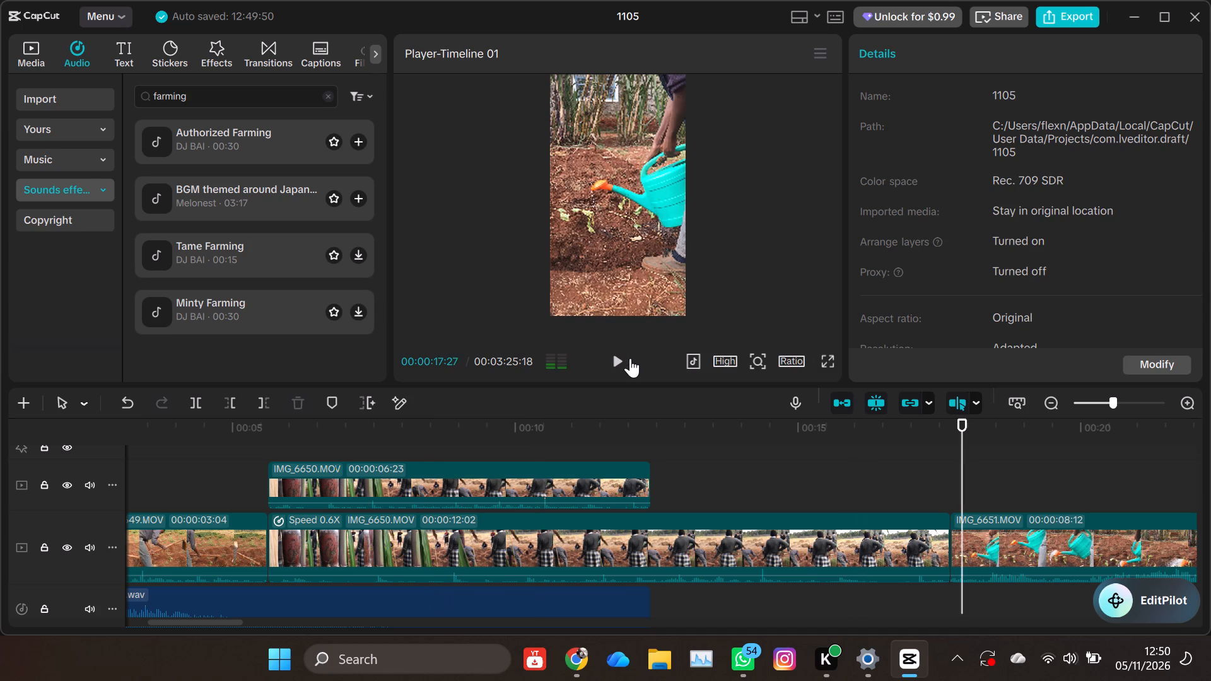
{"action": "left_click", "coordinate": [624, 358]}
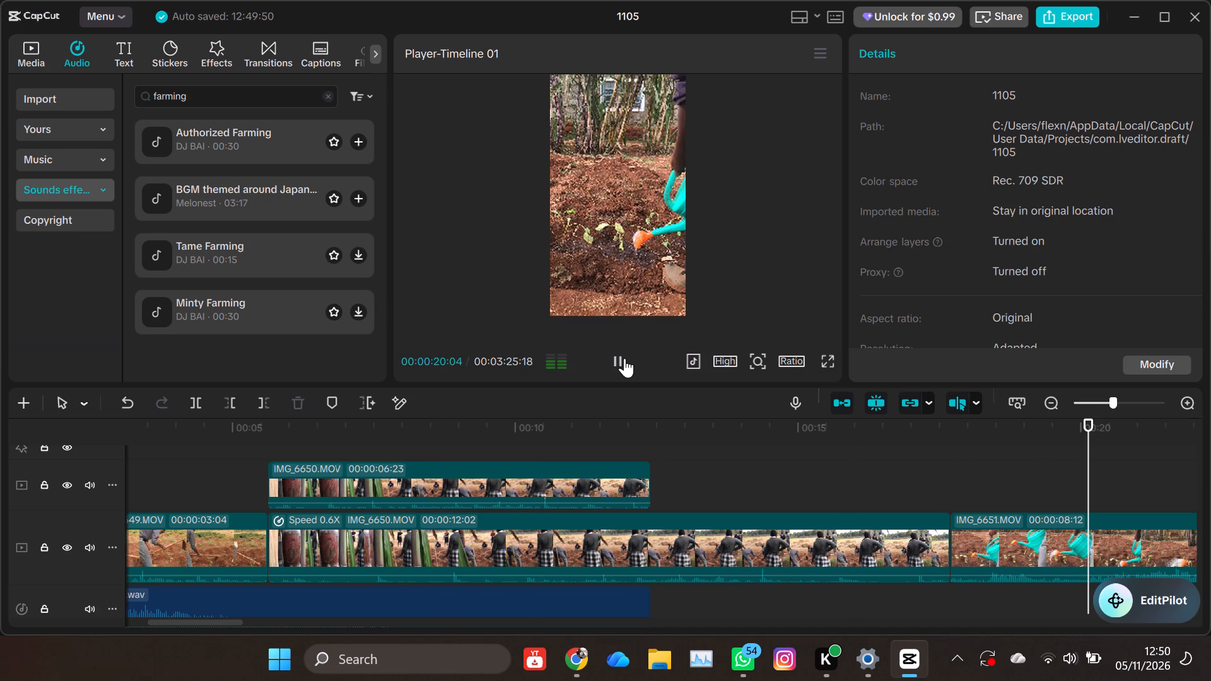
Add a Transform keyframe at the start of the slowed IMG_6650.MOV clip on the main track, at 00:00:05:19.
{"action": "left_click", "coordinate": [274, 447]}
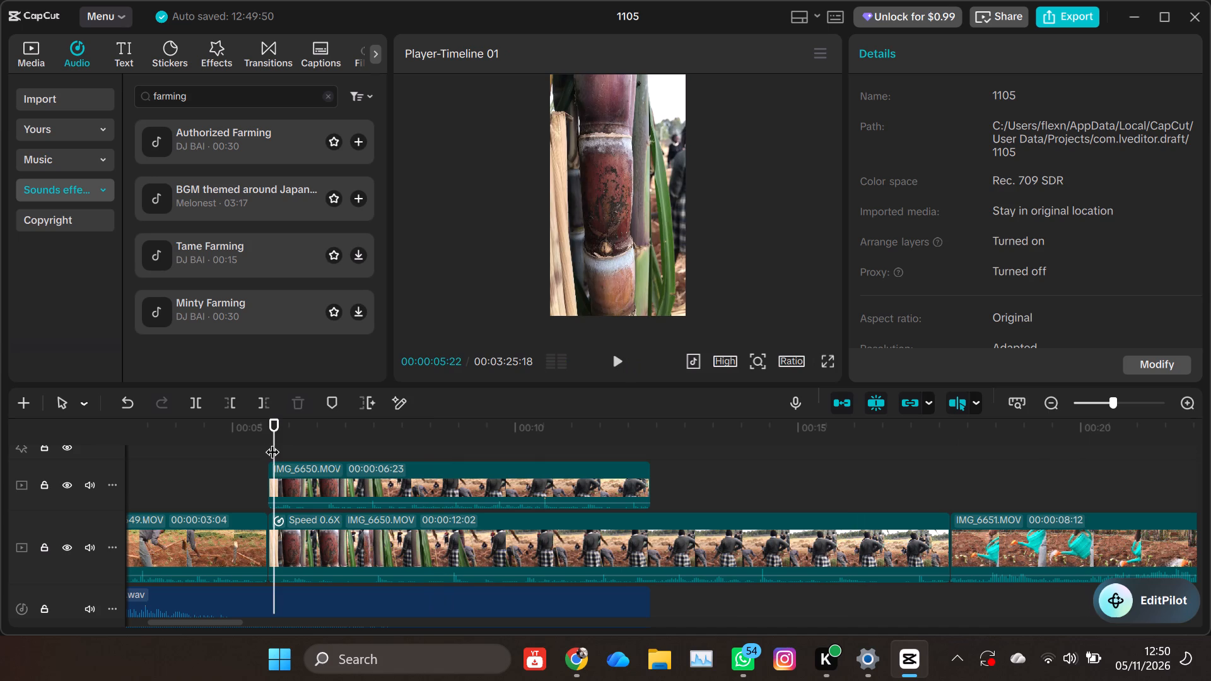
{"action": "left_click_drag", "start_coordinate": [272, 441], "coordinate": [266, 441]}
{"action": "left_click", "coordinate": [331, 541]}
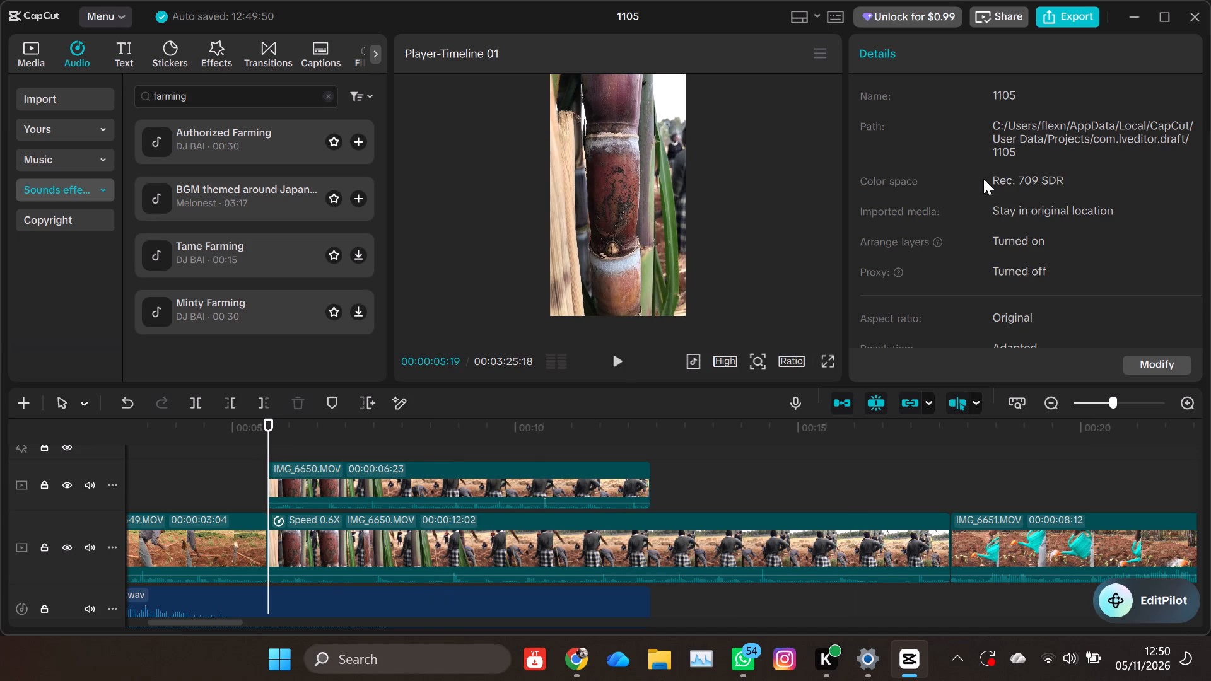
{"action": "scroll", "coordinate": [928, 155], "scroll_direction": "up", "scroll_amount": 4}
{"action": "left_click", "coordinate": [907, 102]}
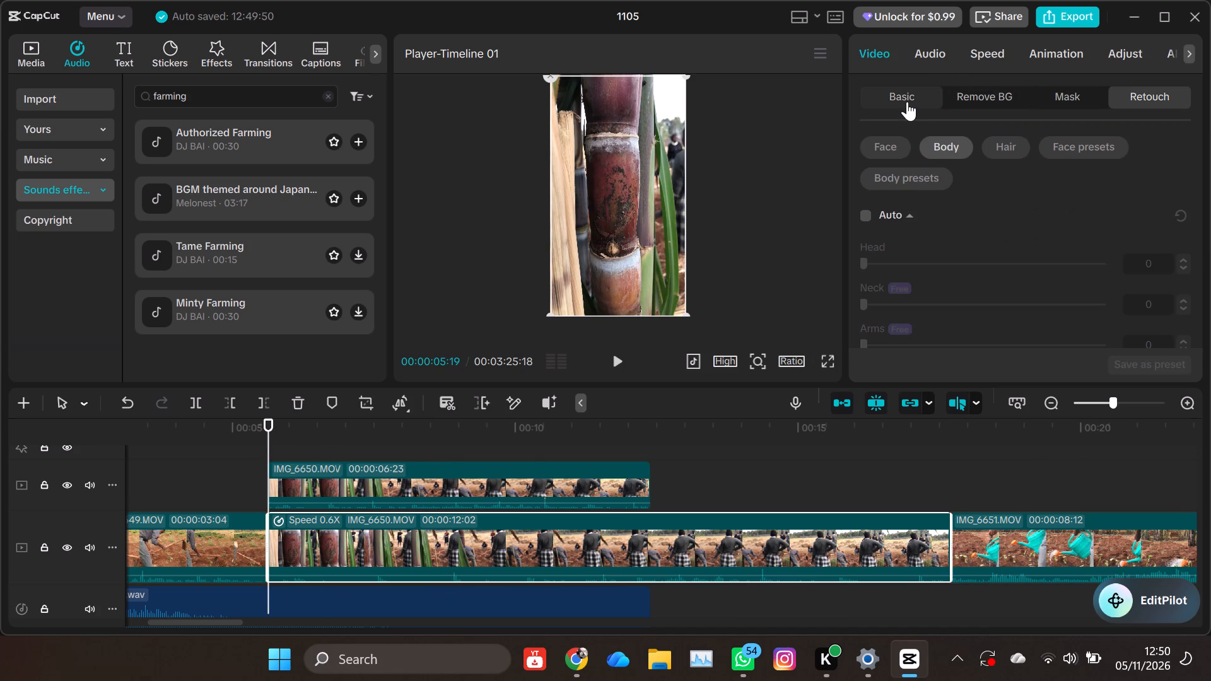
{"action": "scroll", "coordinate": [1114, 225], "scroll_direction": "up", "scroll_amount": 5}
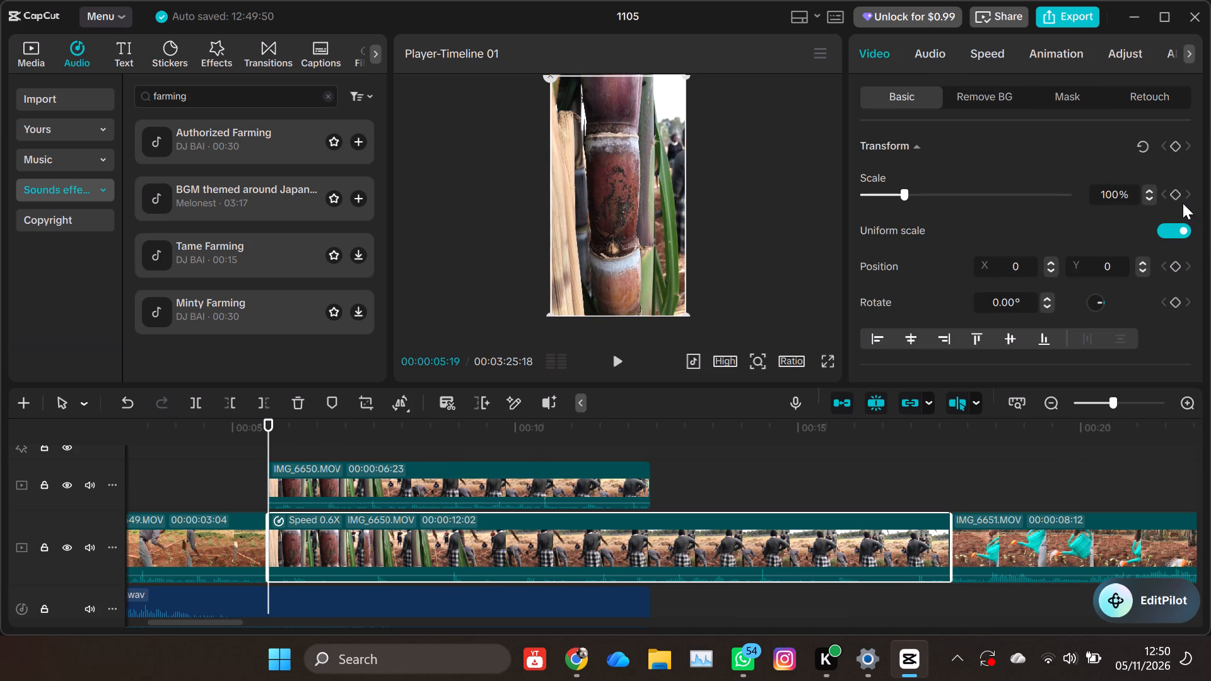
{"action": "left_click", "coordinate": [1169, 146]}
{"action": "left_click", "coordinate": [1174, 143]}
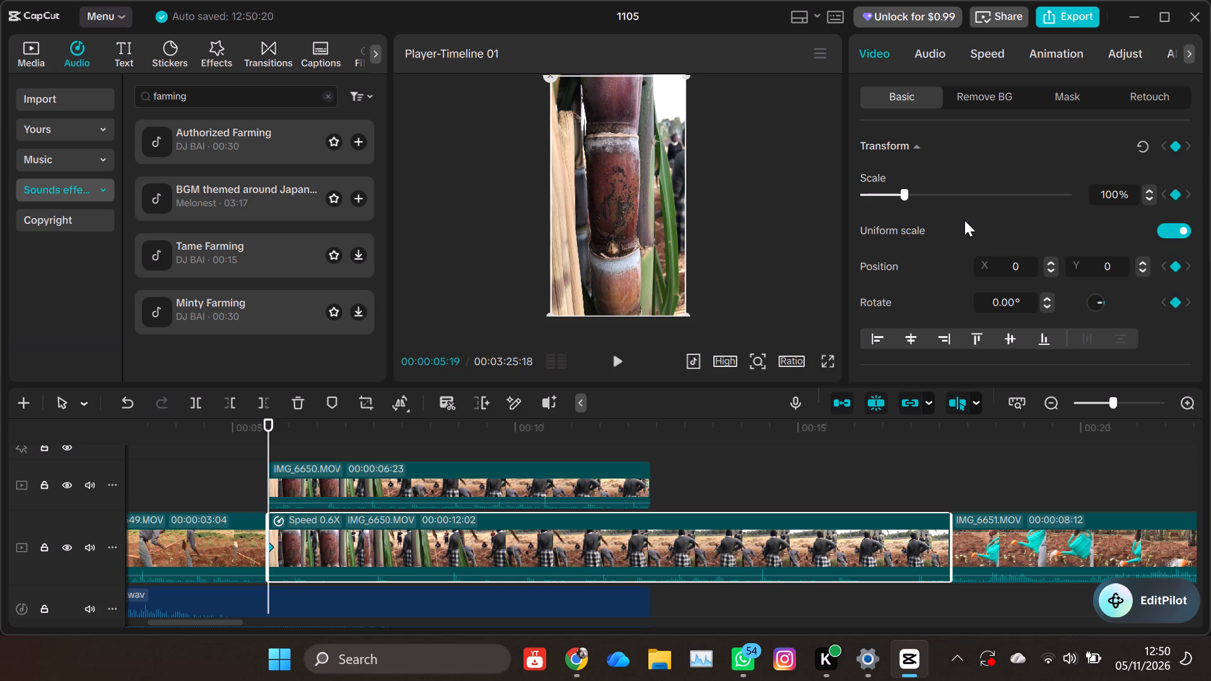
Play the slowed IMG_6650.MOV clip to find the cut point and split it at 00:00:12:08.
{"action": "left_click", "coordinate": [619, 354]}
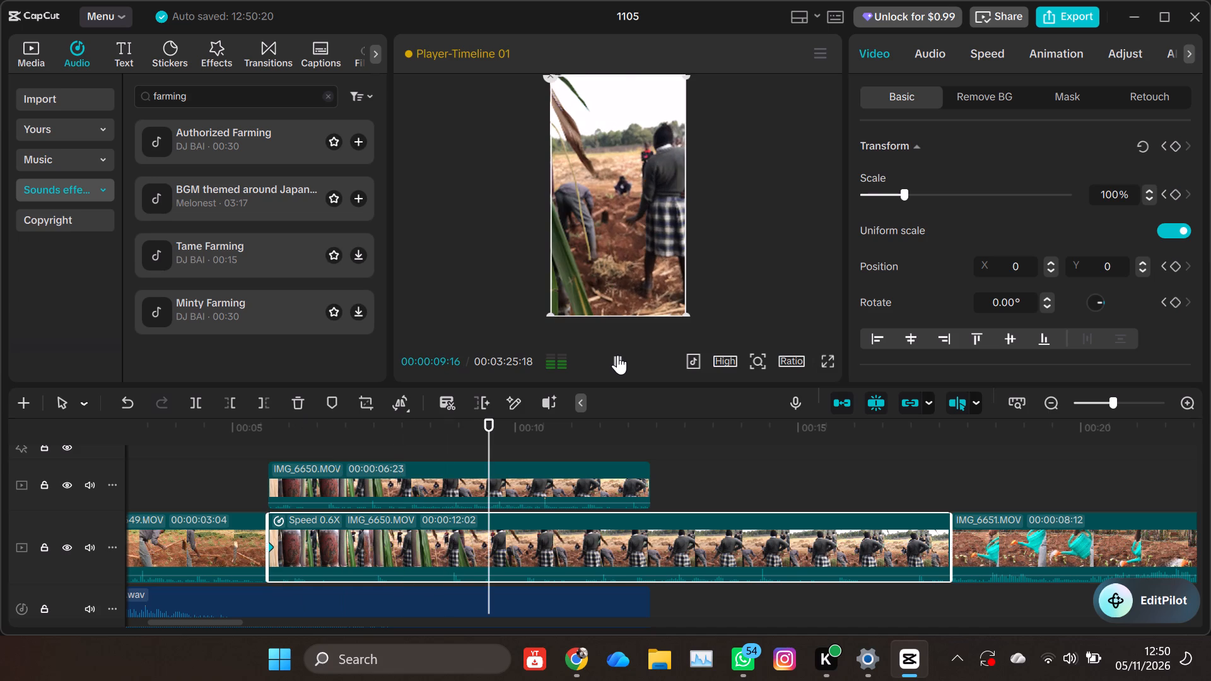
{"action": "left_click", "coordinate": [617, 355]}
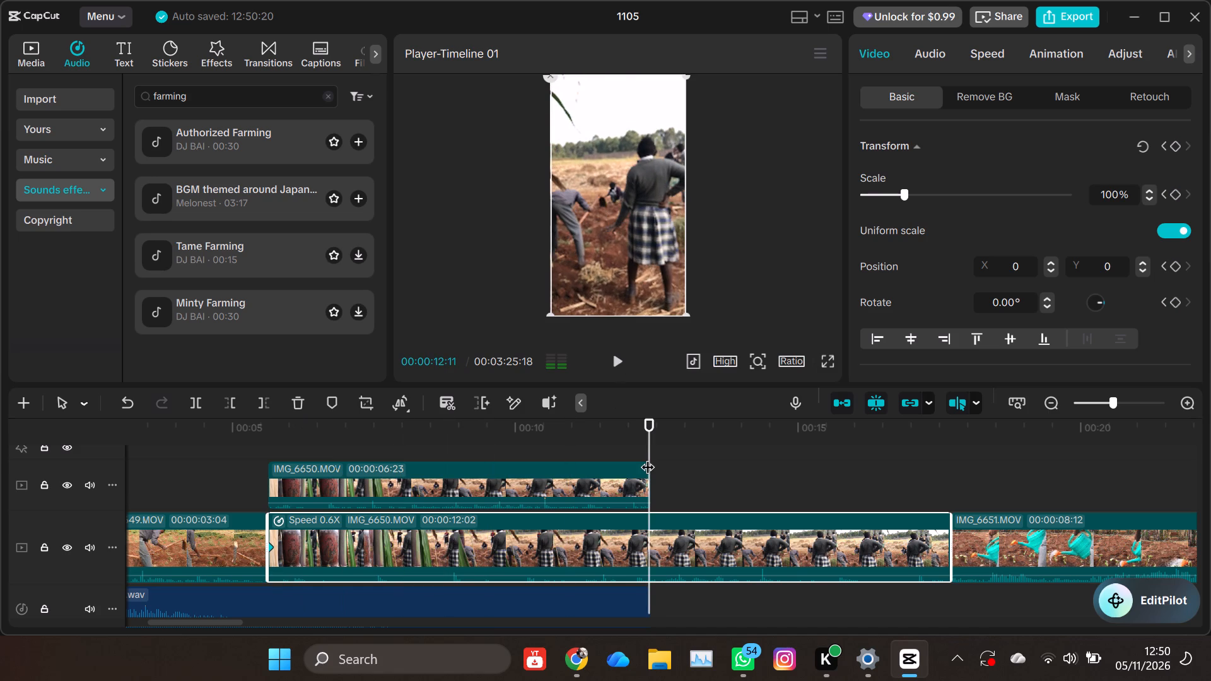
{"action": "left_click", "coordinate": [598, 442]}
{"action": "left_click", "coordinate": [615, 355]}
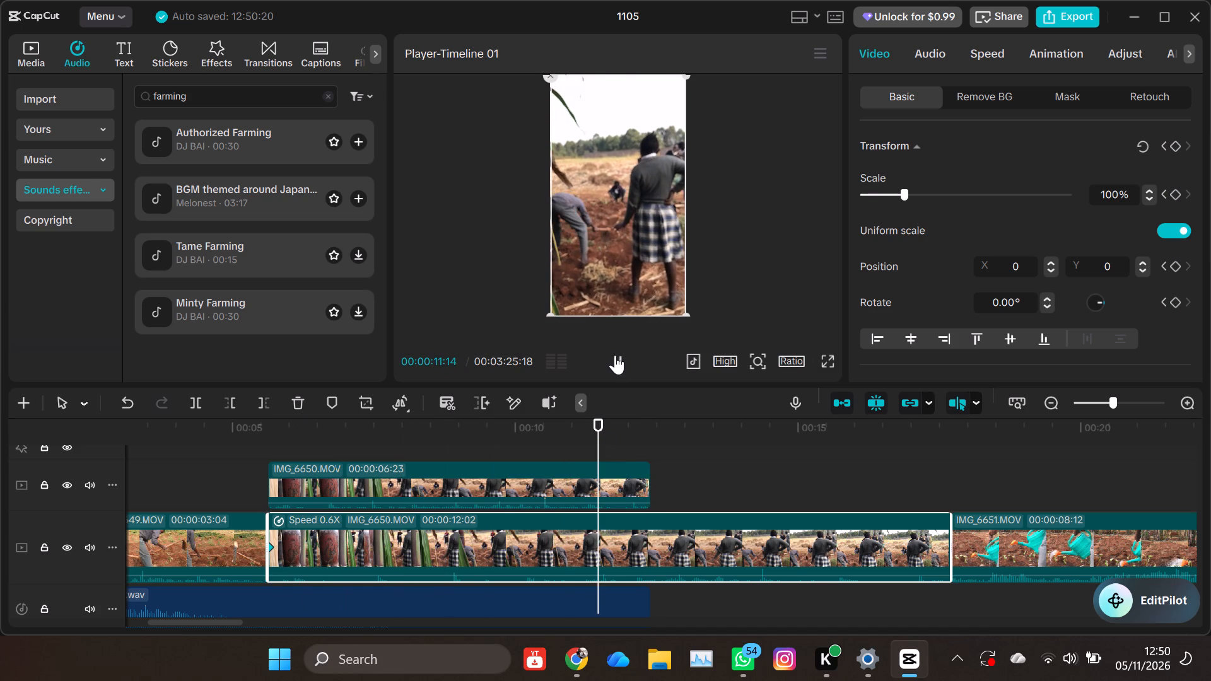
{"action": "left_click", "coordinate": [615, 355]}
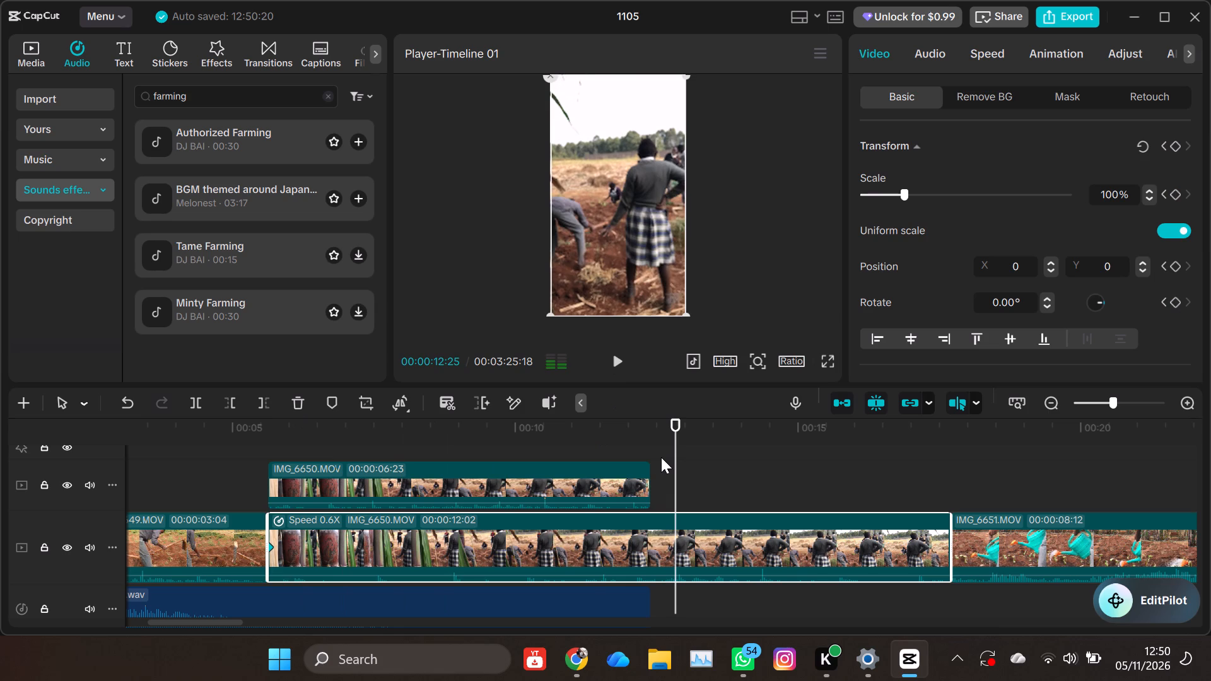
{"action": "left_click", "coordinate": [656, 457]}
{"action": "left_click", "coordinate": [622, 361]}
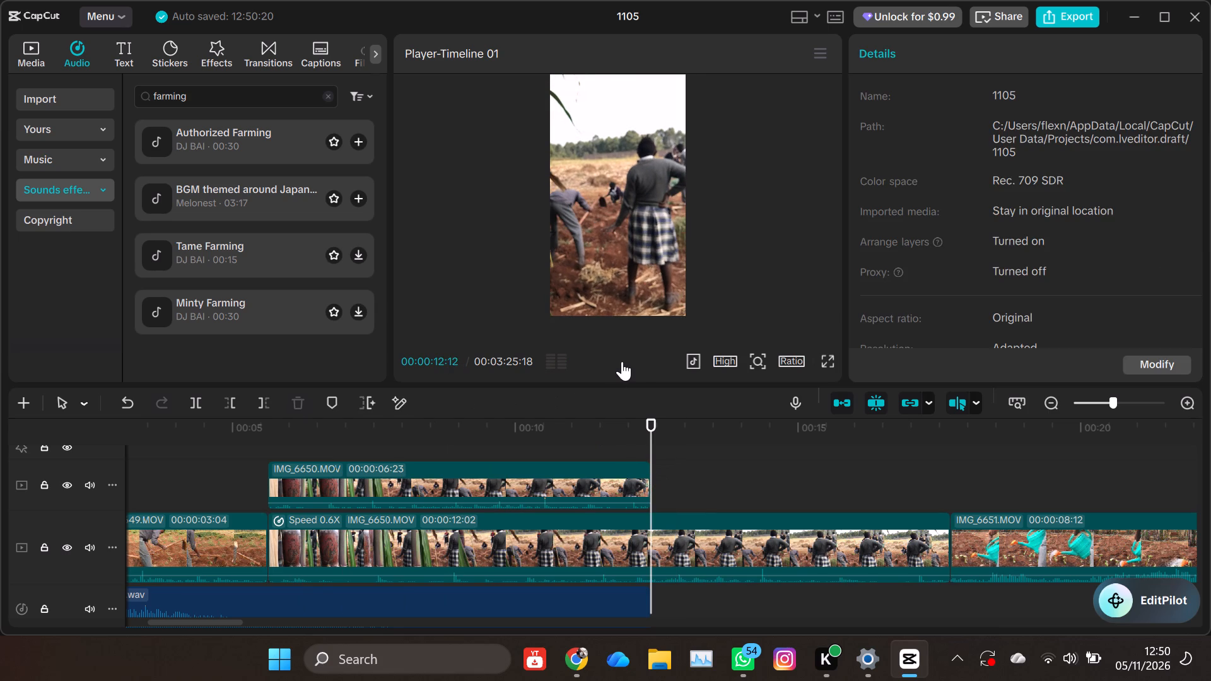
{"action": "left_click", "coordinate": [620, 356]}
{"action": "left_click", "coordinate": [643, 451]}
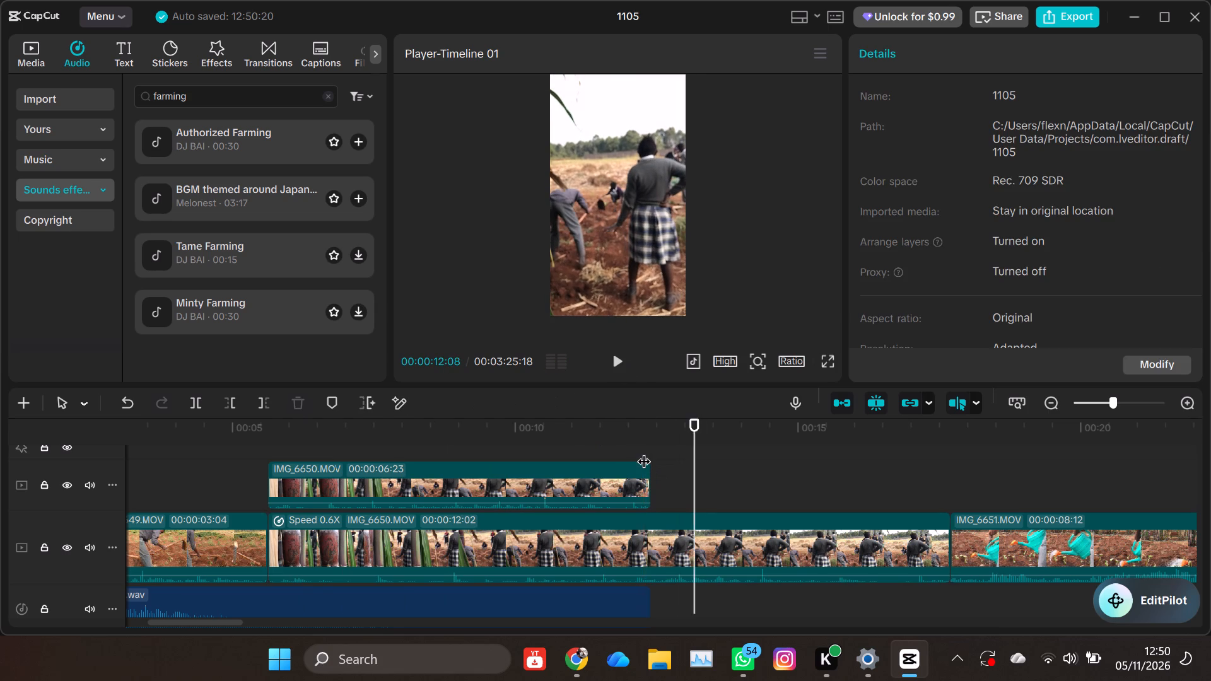
{"action": "left_click", "coordinate": [651, 549]}
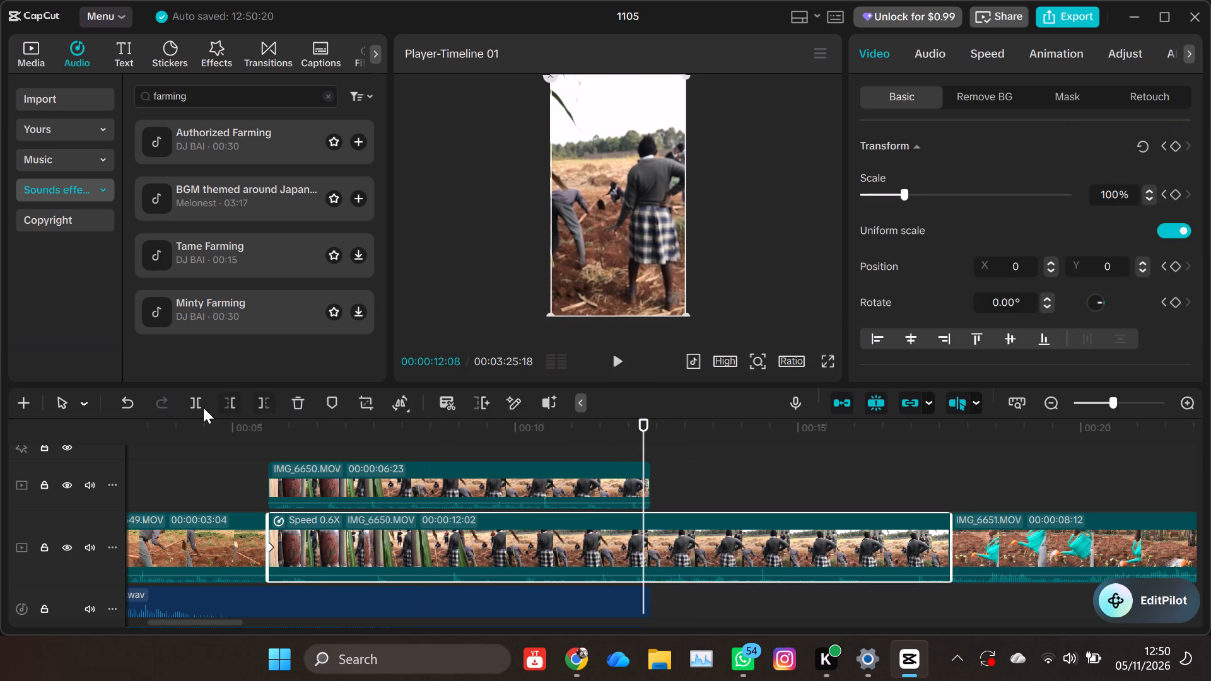
{"action": "left_click", "coordinate": [202, 407]}
Add a Transform keyframe at 00:00:12:08 on the first part of the split IMG_6650.MOV clip and set its scale to 153%.
{"action": "left_click", "coordinate": [551, 540]}
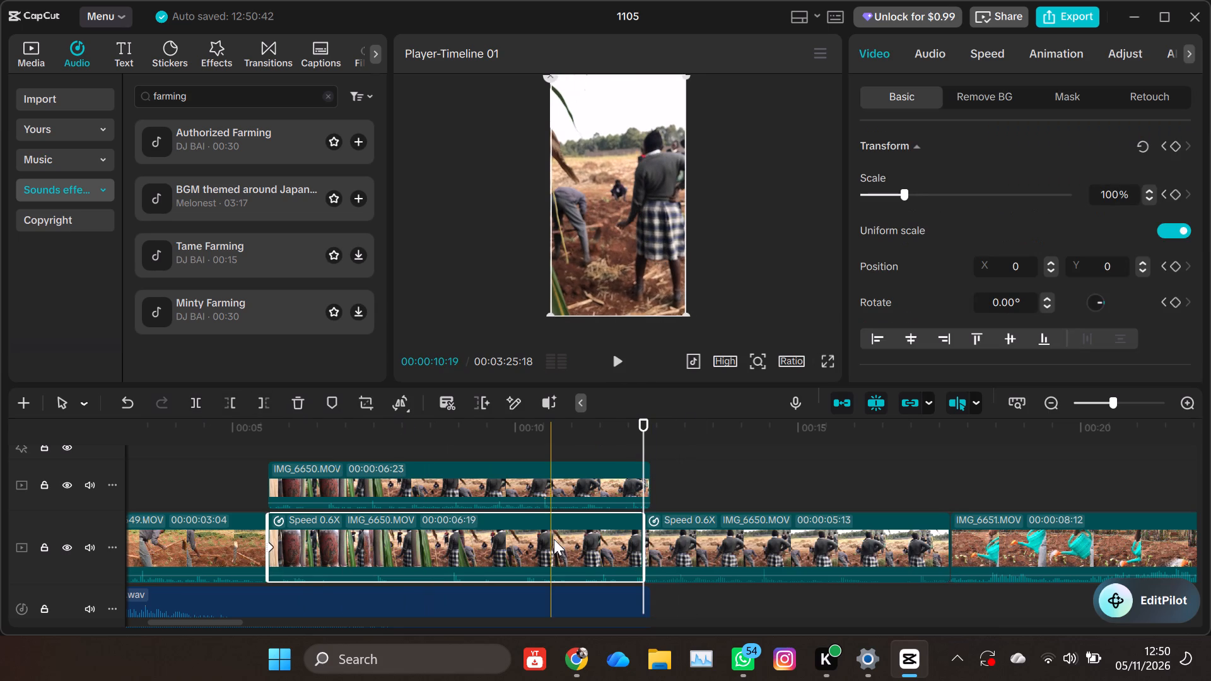
{"action": "scroll", "coordinate": [932, 144], "scroll_direction": "up", "scroll_amount": 8}
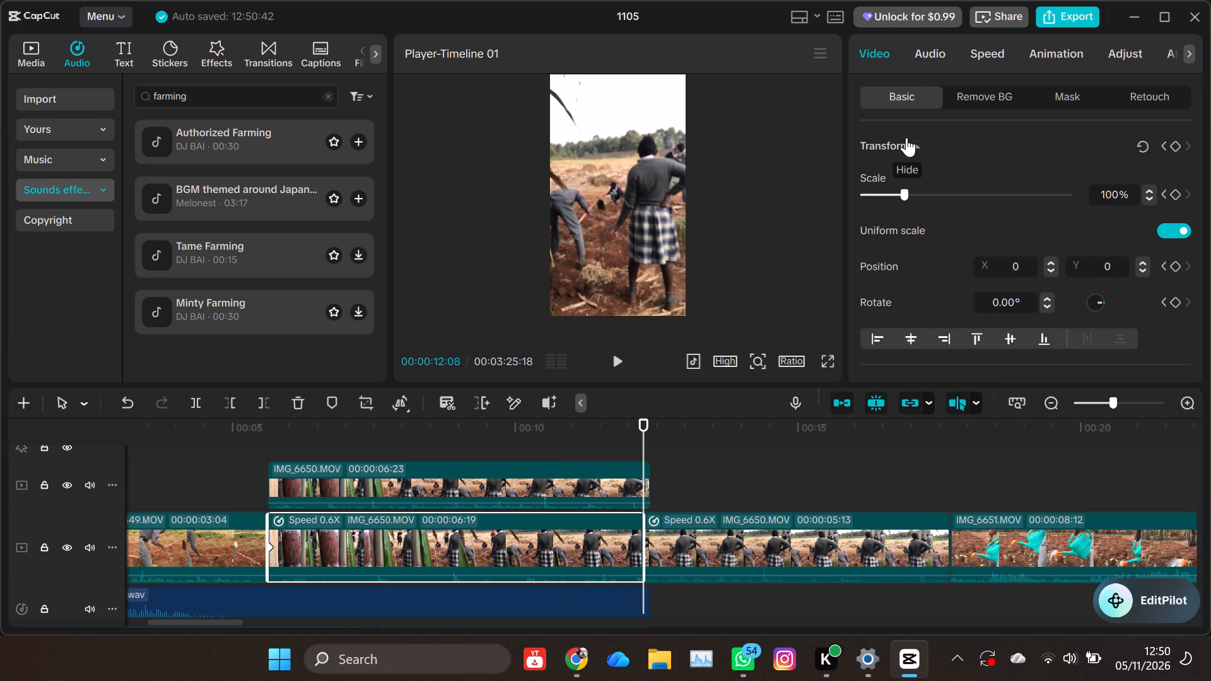
{"action": "left_click", "coordinate": [921, 93]}
{"action": "scroll", "coordinate": [903, 184], "scroll_direction": "up", "scroll_amount": 5}
{"action": "scroll", "coordinate": [951, 211], "scroll_direction": "down", "scroll_amount": 4}
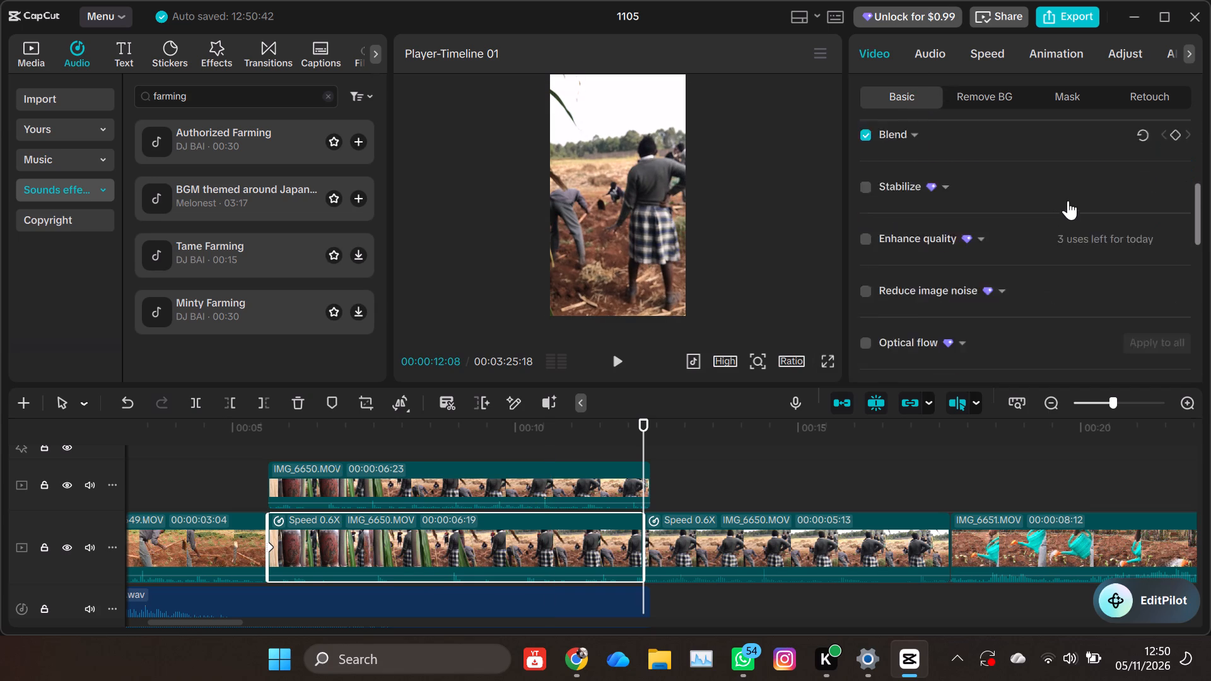
{"action": "scroll", "coordinate": [1068, 201], "scroll_direction": "up", "scroll_amount": 10}
{"action": "left_click", "coordinate": [1173, 146]}
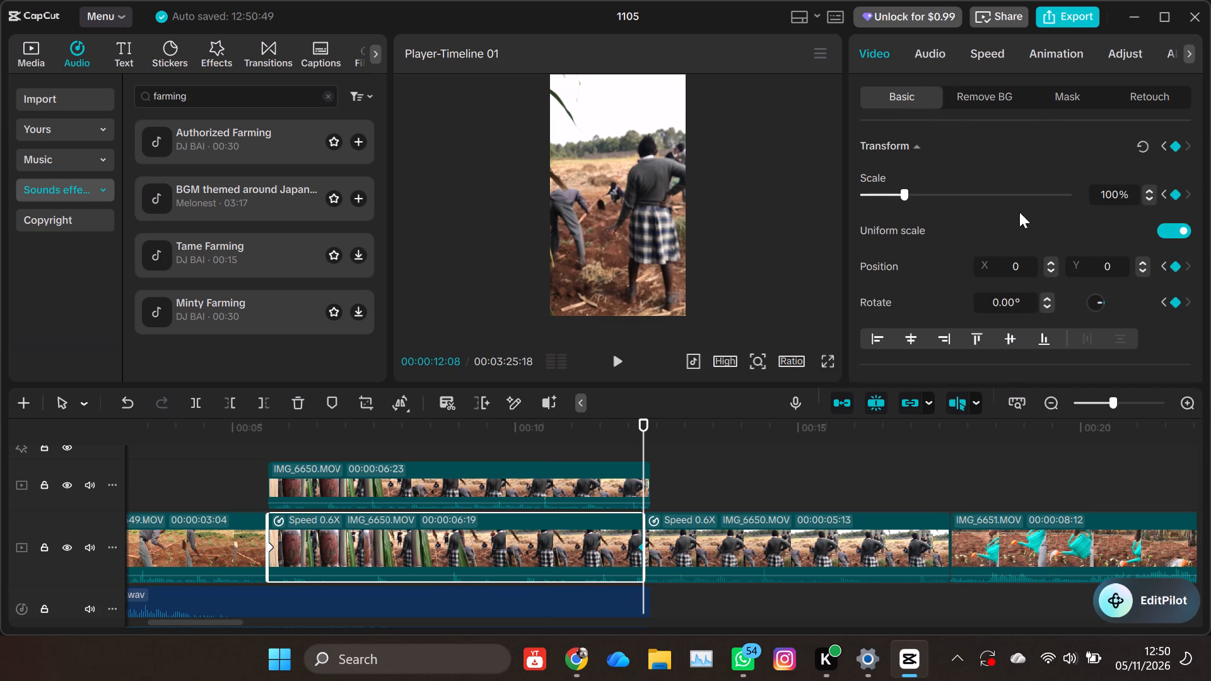
{"action": "left_click_drag", "start_coordinate": [904, 192], "coordinate": [911, 192]}
{"action": "left_click_drag", "start_coordinate": [911, 192], "coordinate": [919, 192]}
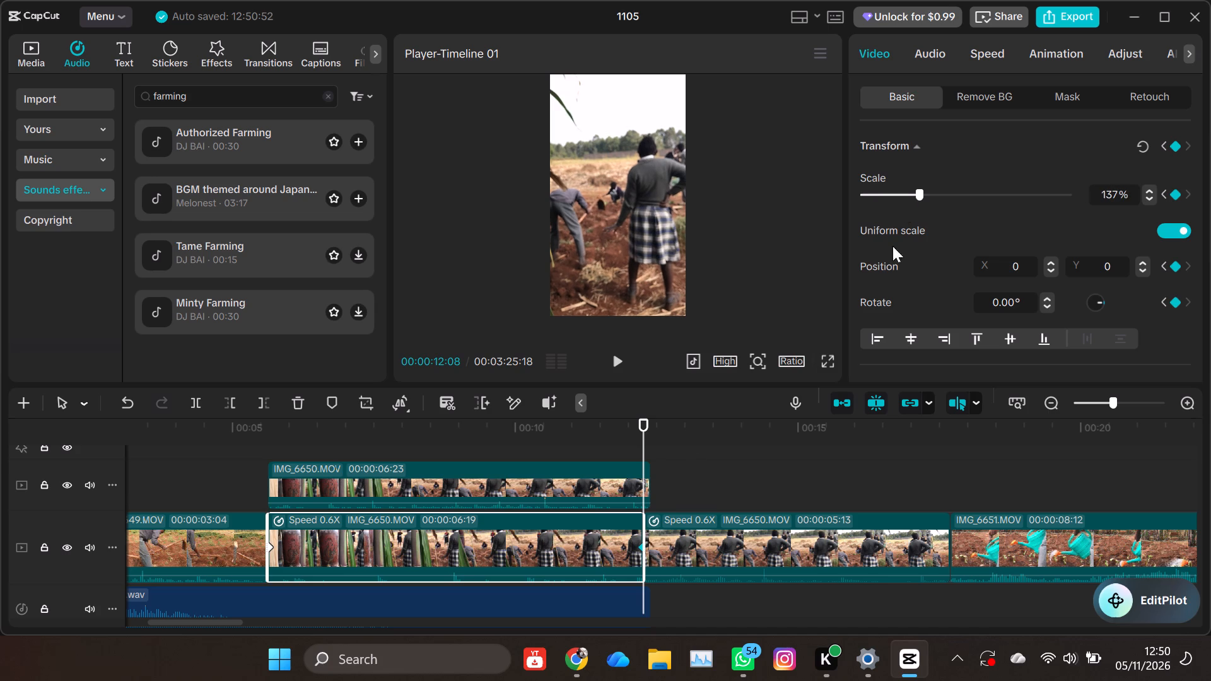
{"action": "left_click", "coordinate": [926, 194]}
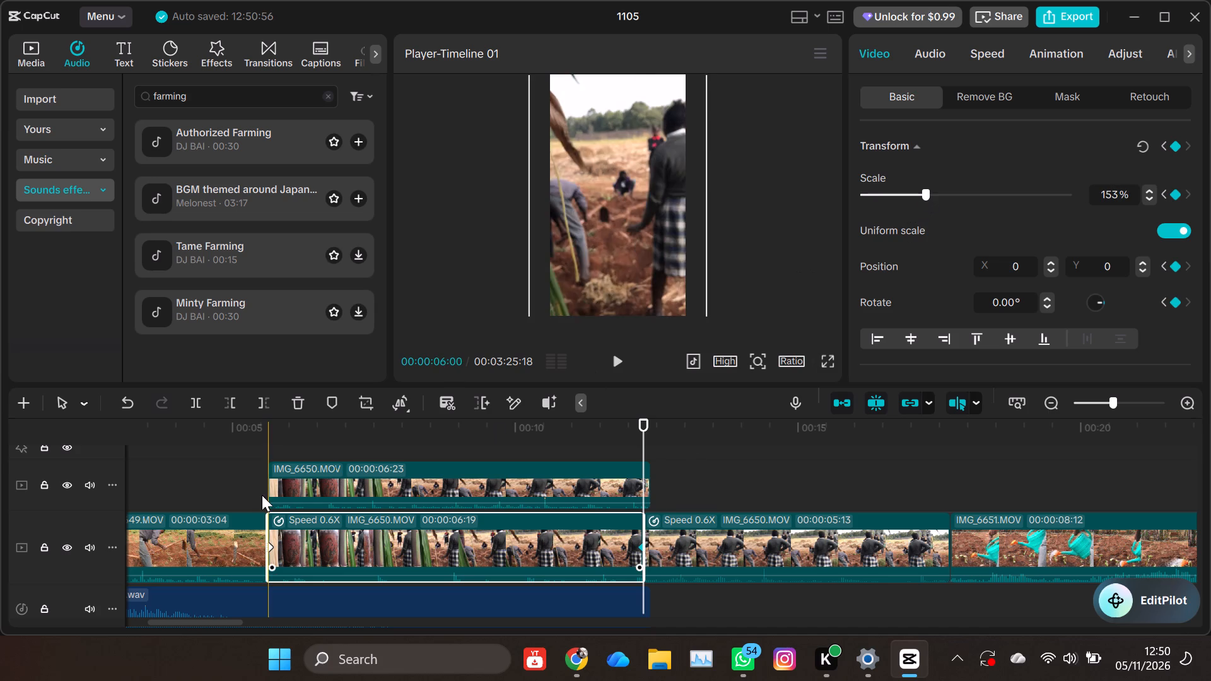
Play the zoomed first part of IMG_6650.MOV from its start, and review its second part from 00:00:12:08 into IMG_6651.MOV.
{"action": "left_click", "coordinate": [272, 448]}
{"action": "left_click", "coordinate": [400, 544]}
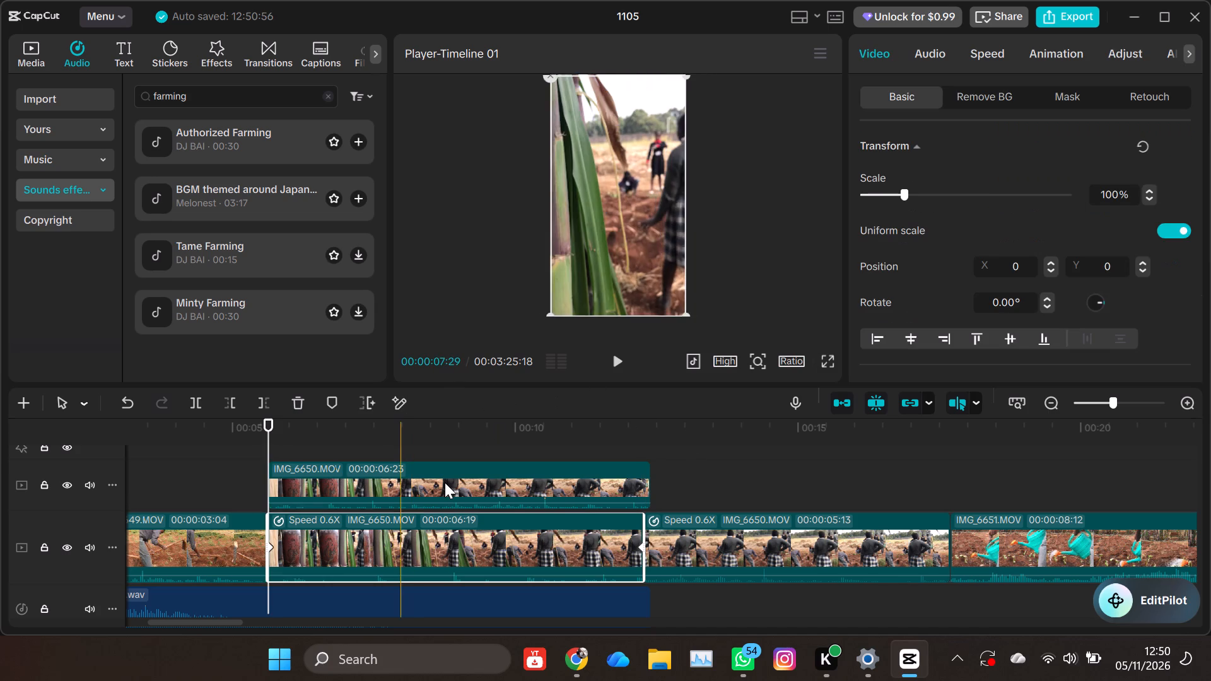
{"action": "left_click", "coordinate": [615, 357]}
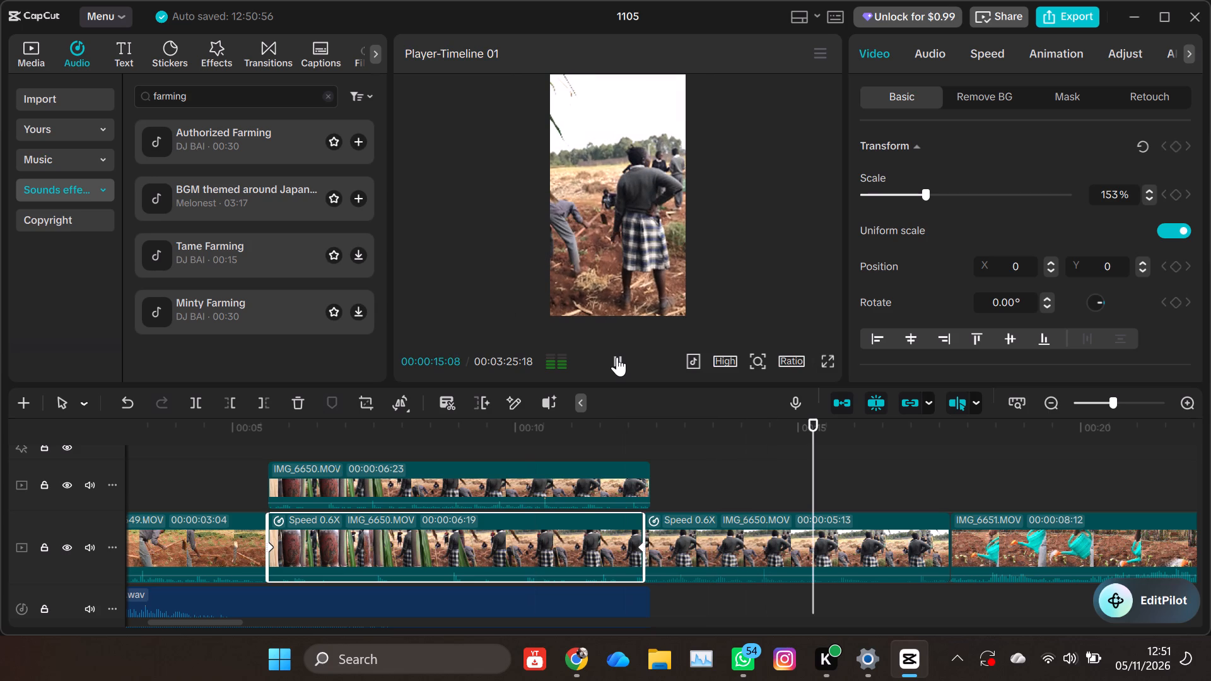
{"action": "left_click", "coordinate": [646, 441]}
{"action": "left_click", "coordinate": [673, 527]}
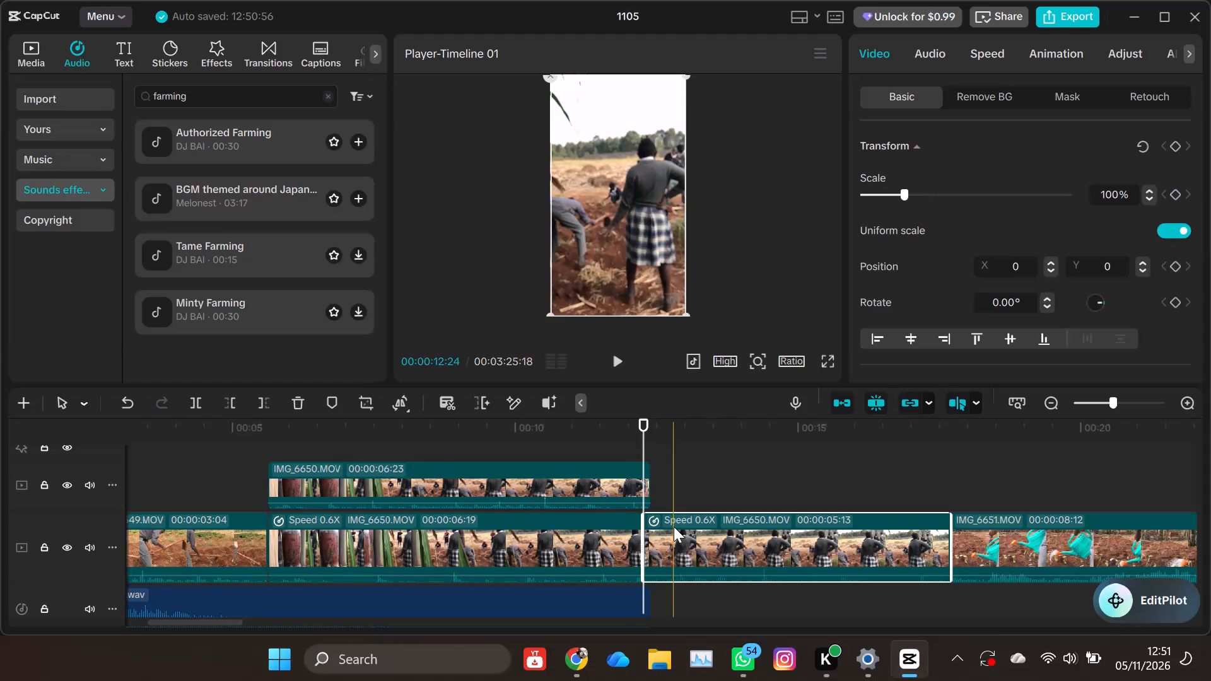
{"action": "left_click", "coordinate": [619, 357]}
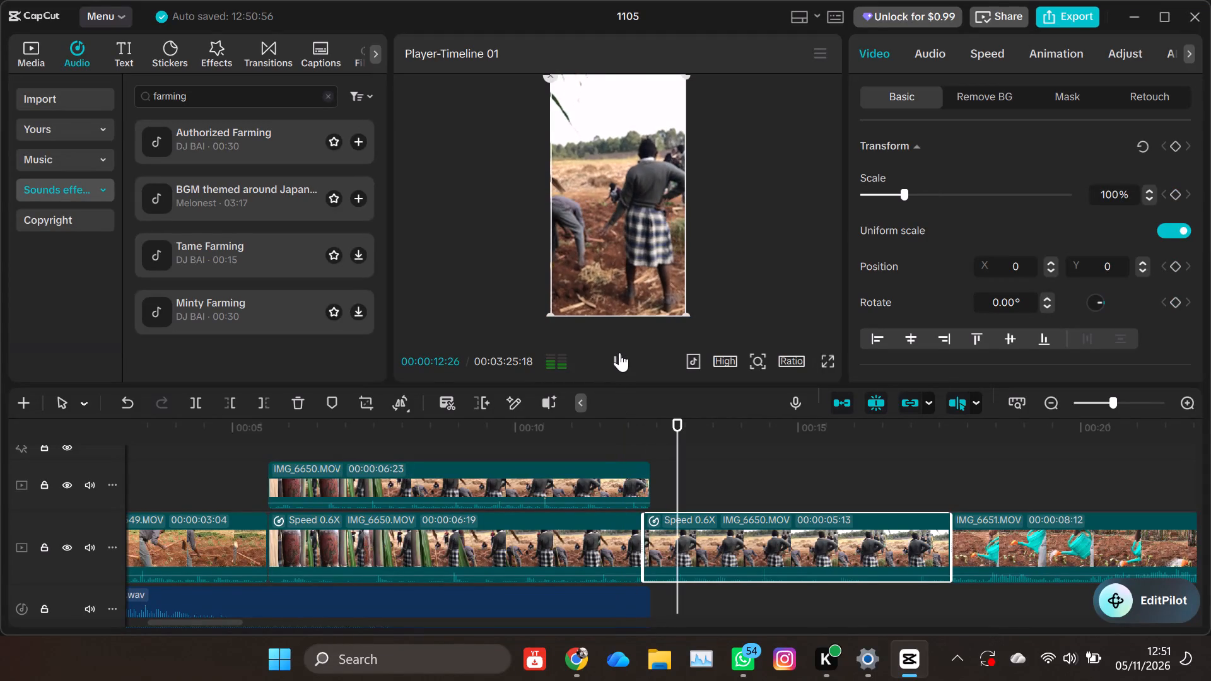
{"action": "left_click", "coordinate": [619, 352]}
{"action": "left_click", "coordinate": [617, 356]}
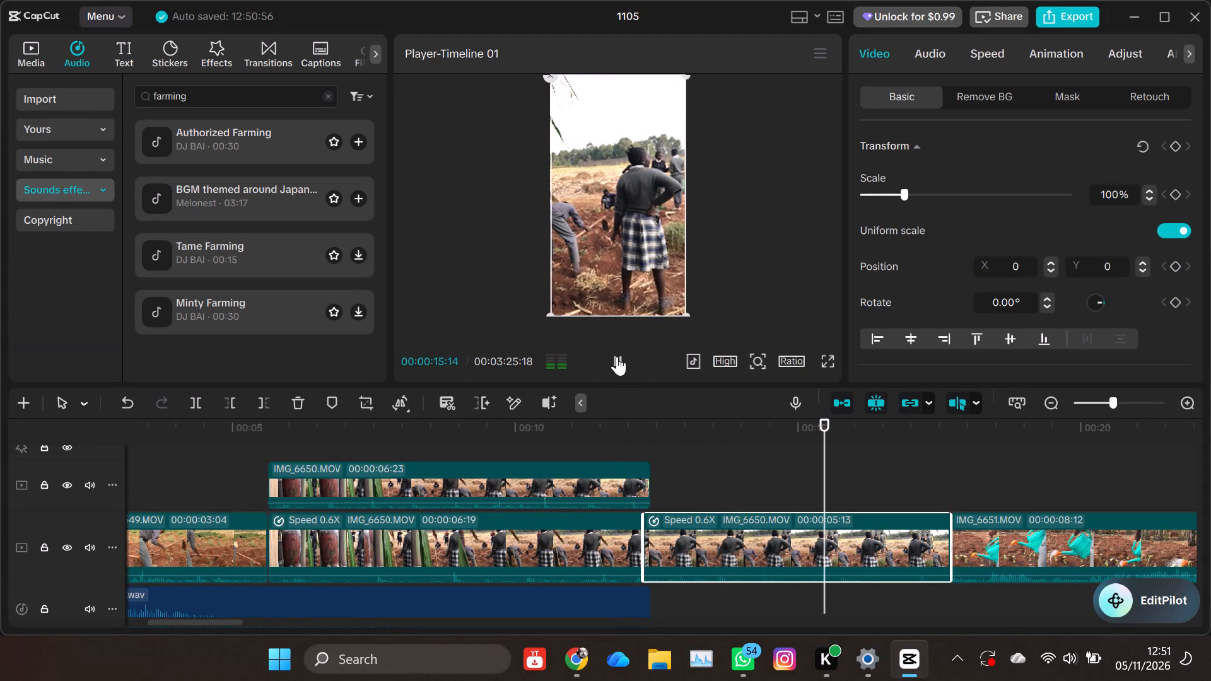
{"action": "left_click", "coordinate": [617, 356]}
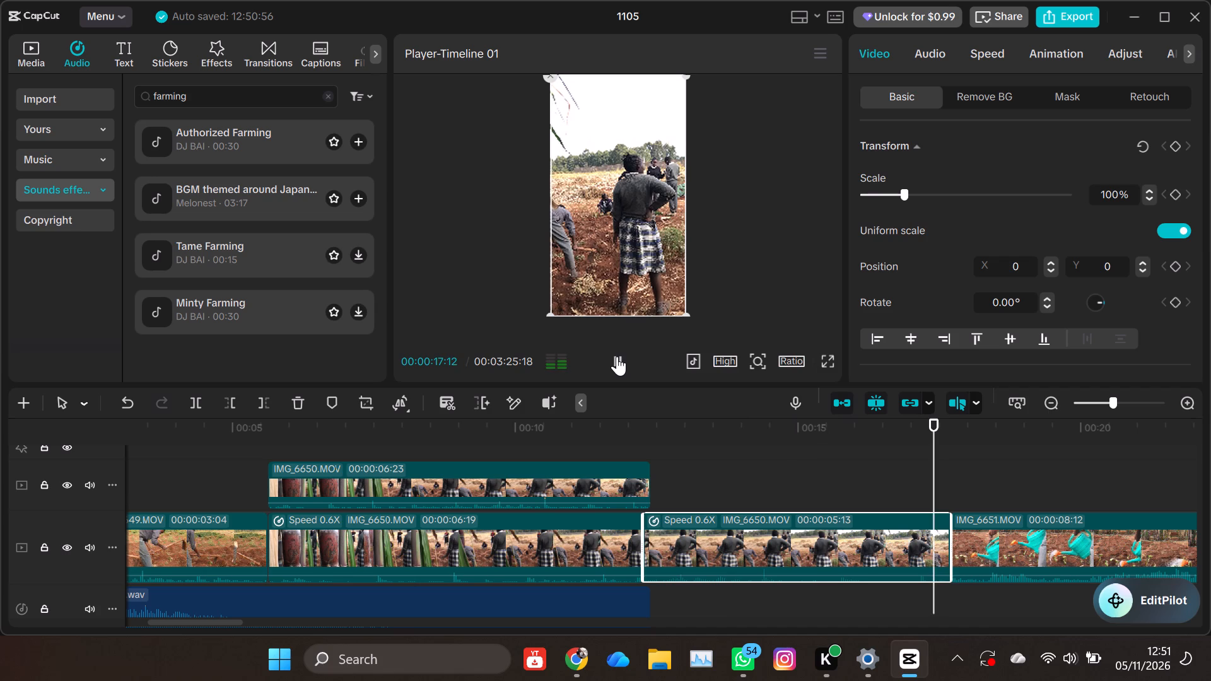
{"action": "left_click", "coordinate": [617, 356]}
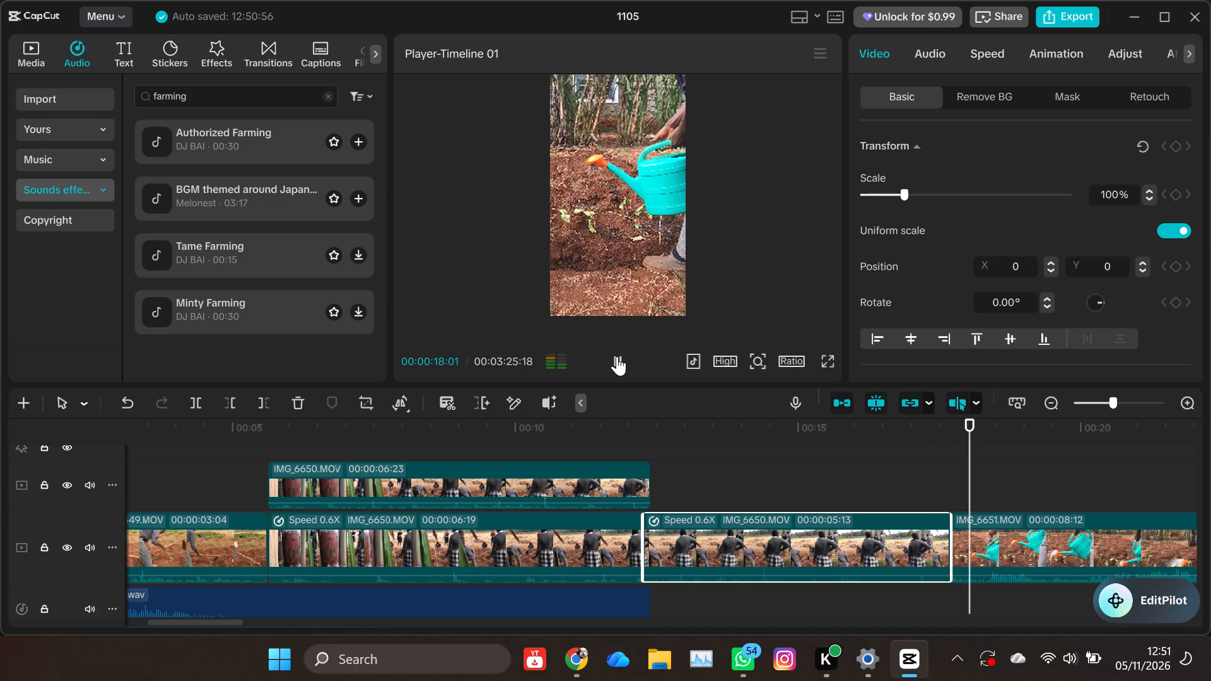
Duplicate the main-track IMG_6651.MOV clip onto the overlay track above it, starting at 00:00:17:21.
{"action": "left_click", "coordinate": [955, 492]}
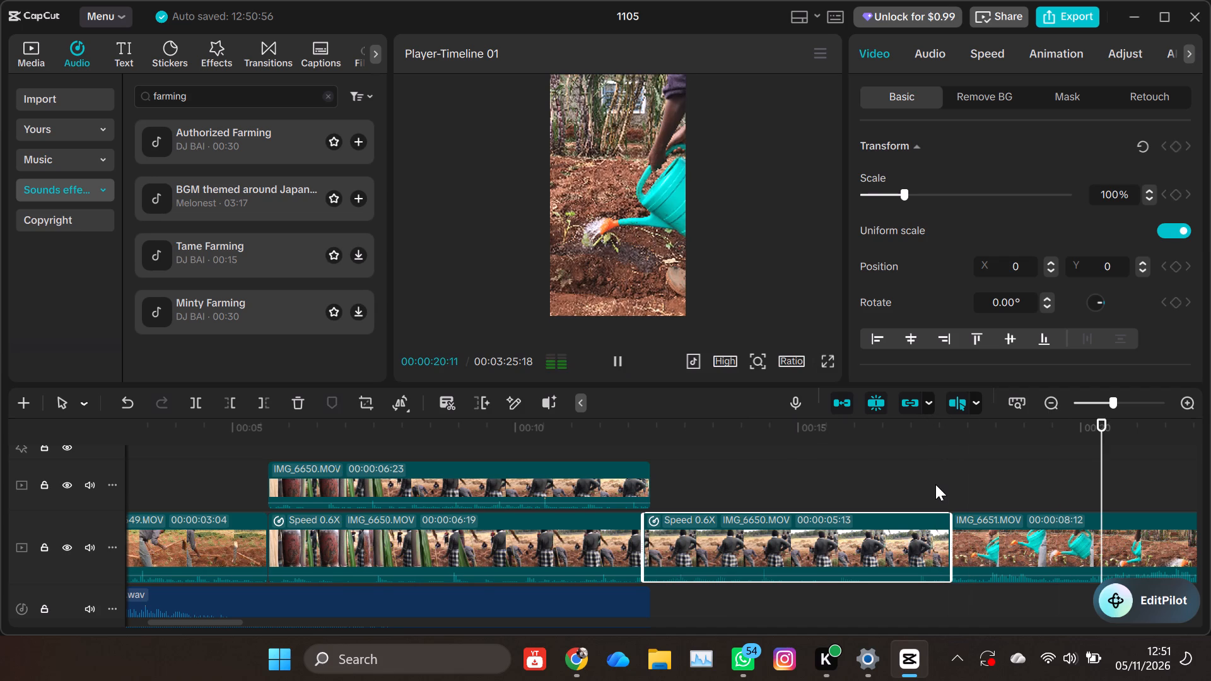
{"action": "left_click", "coordinate": [955, 492]}
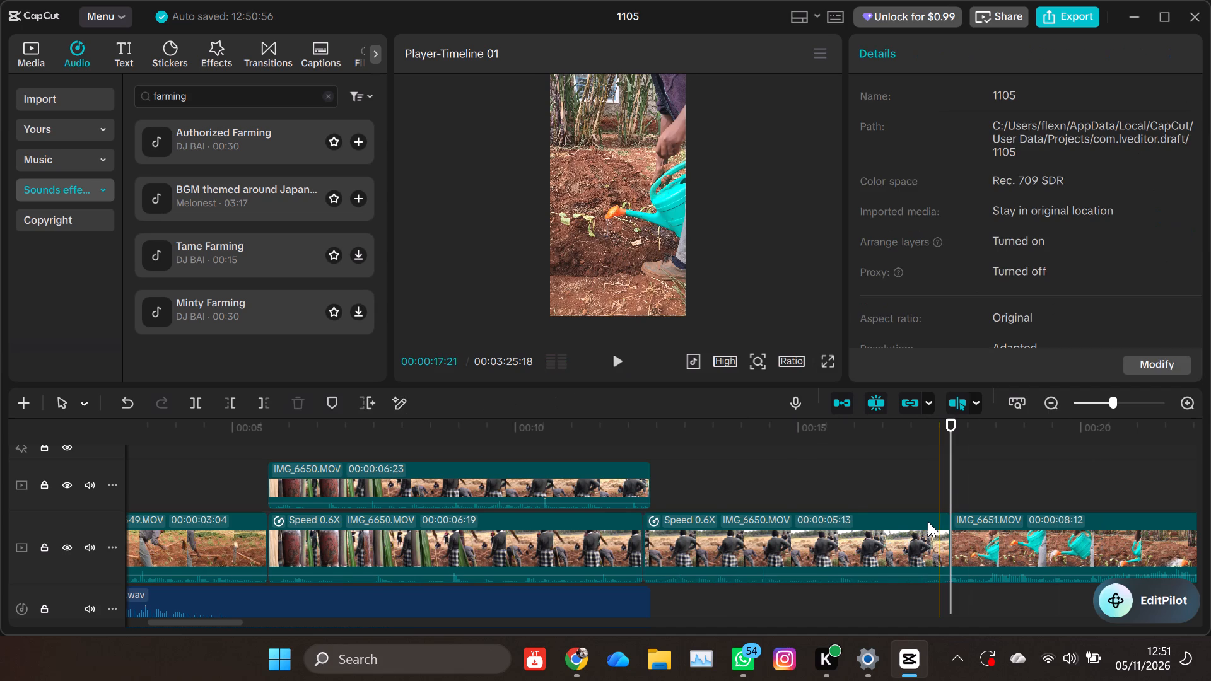
{"action": "left_click", "coordinate": [1097, 402]}
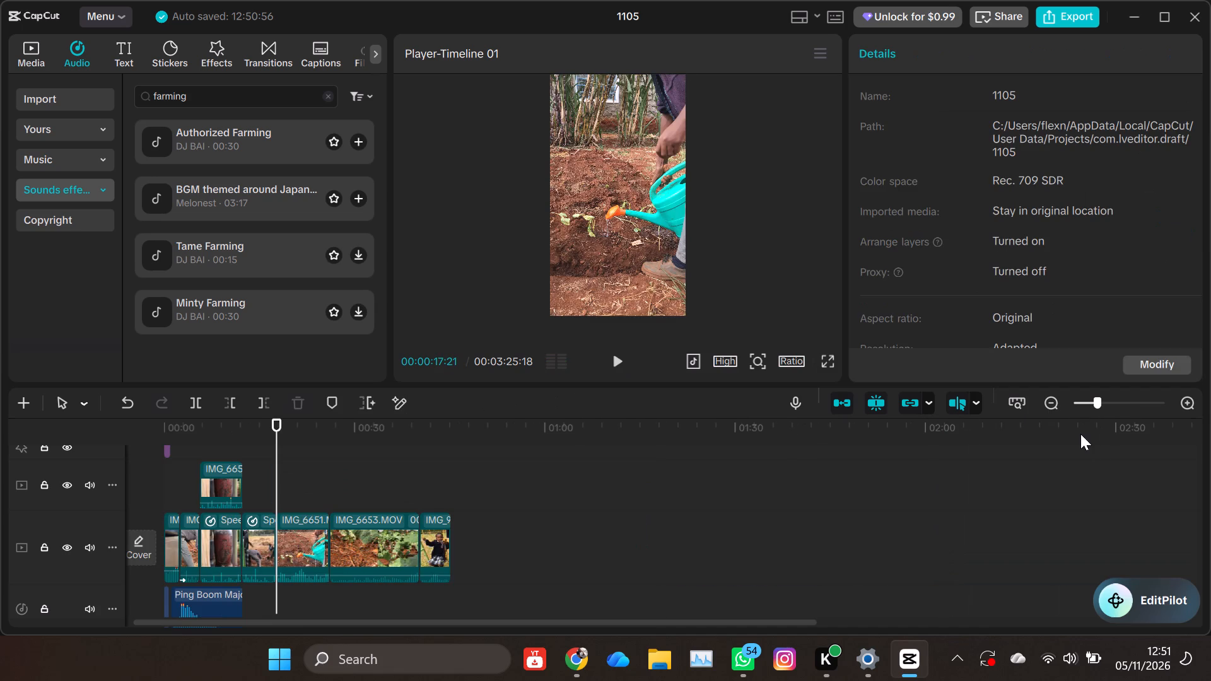
{"action": "left_click", "coordinate": [1108, 402]}
{"action": "left_click", "coordinate": [369, 557]}
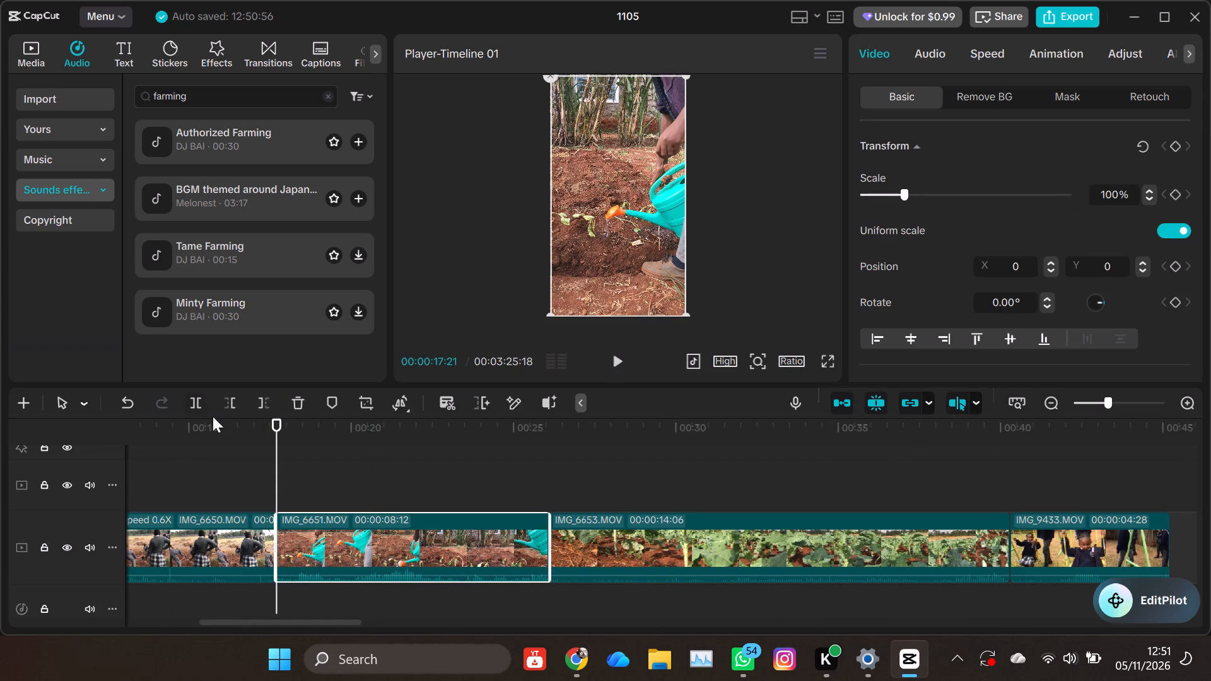
{"action": "right_click", "coordinate": [325, 544]}
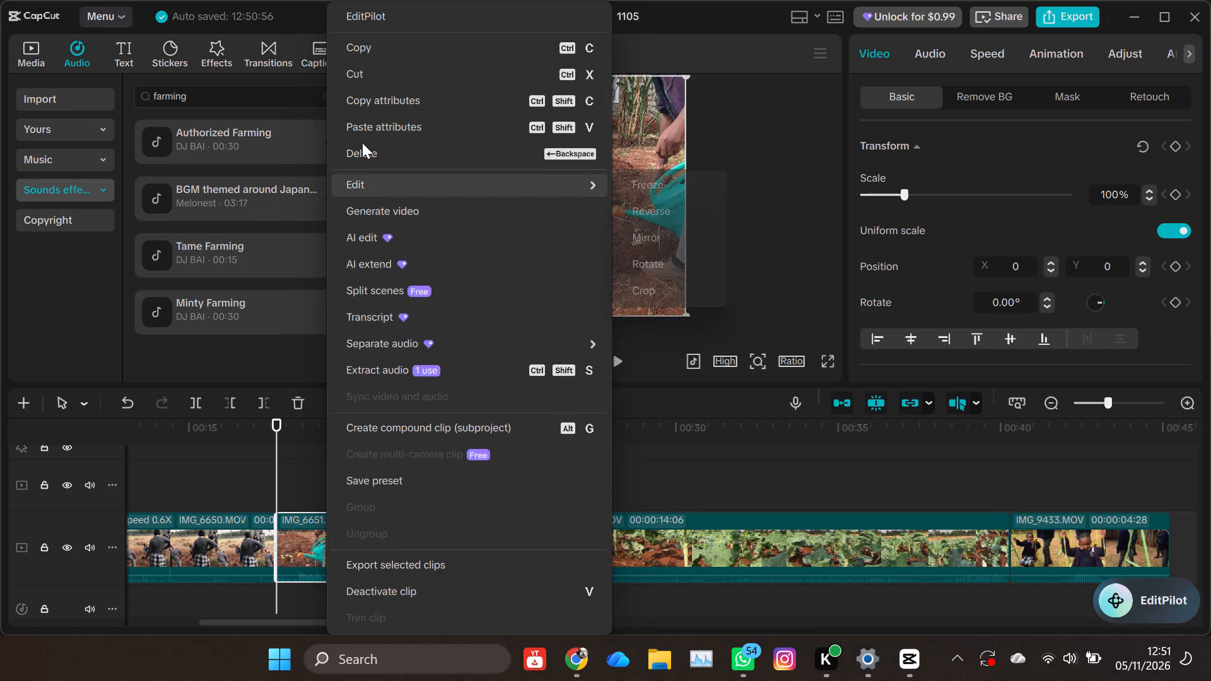
{"action": "left_click", "coordinate": [365, 50]}
{"action": "right_click", "coordinate": [283, 484]}
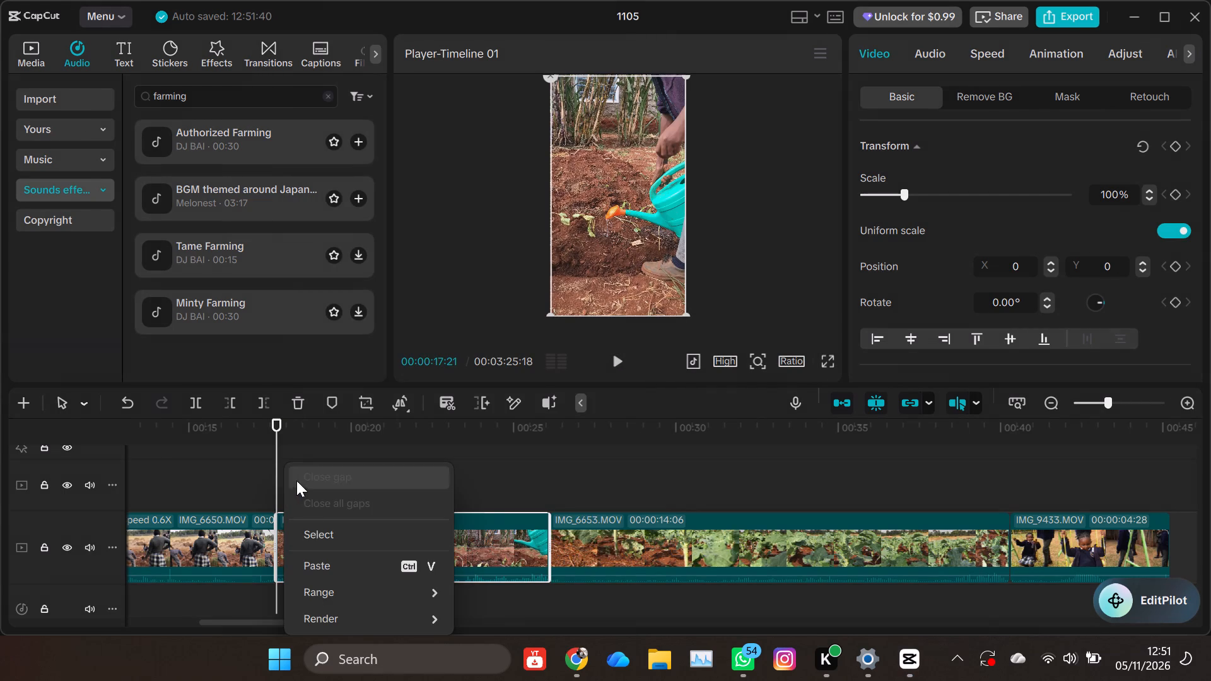
{"action": "left_click", "coordinate": [312, 565]}
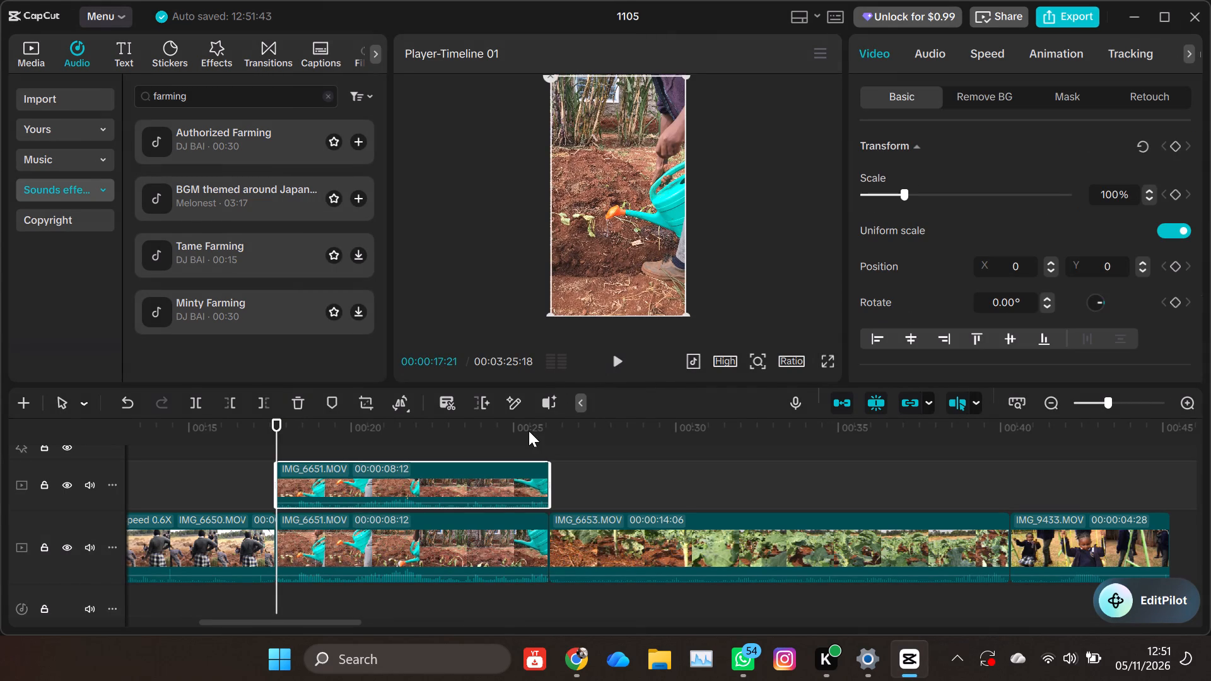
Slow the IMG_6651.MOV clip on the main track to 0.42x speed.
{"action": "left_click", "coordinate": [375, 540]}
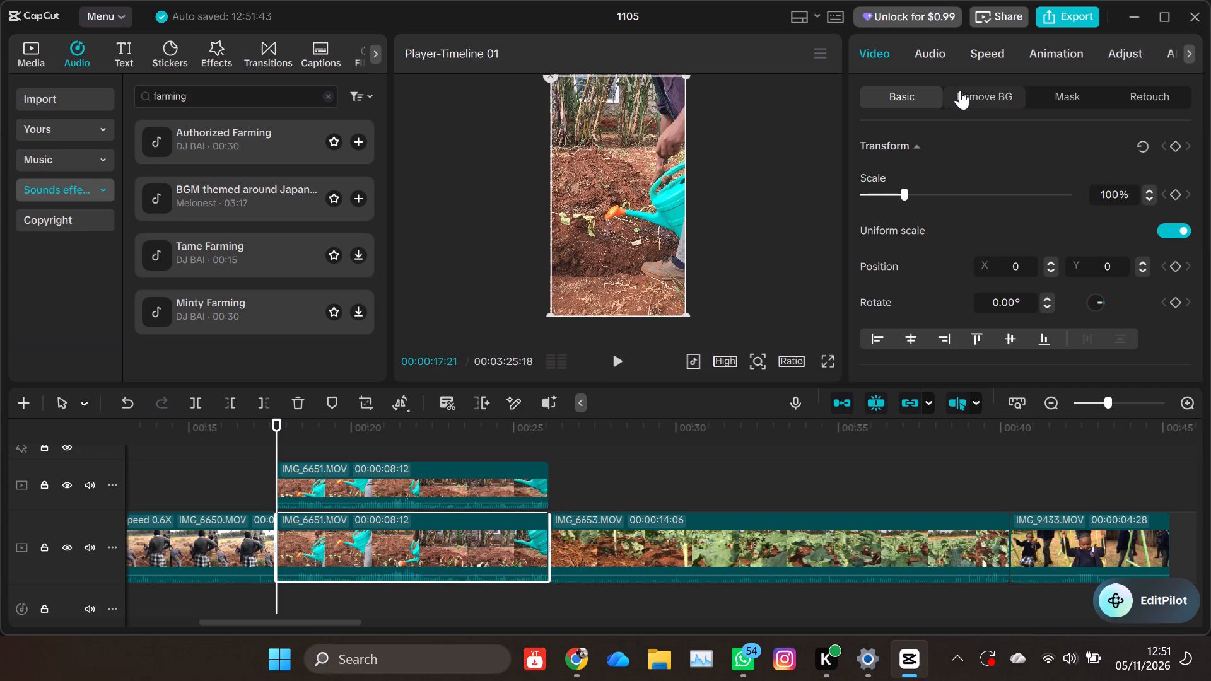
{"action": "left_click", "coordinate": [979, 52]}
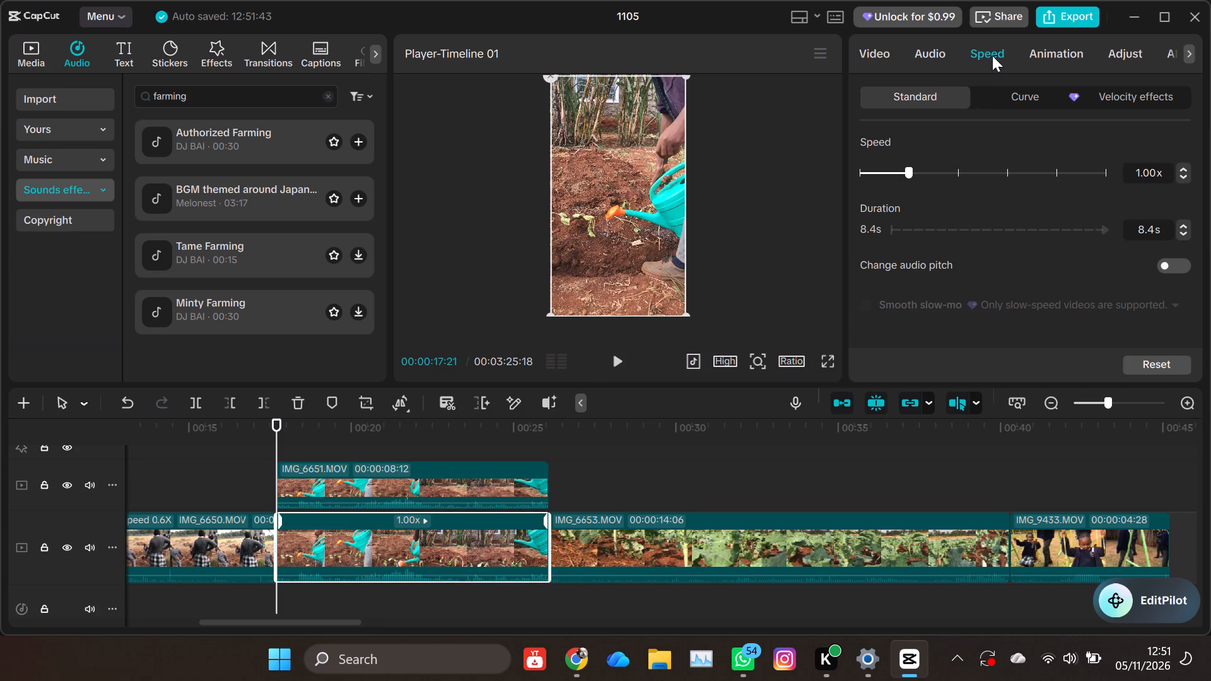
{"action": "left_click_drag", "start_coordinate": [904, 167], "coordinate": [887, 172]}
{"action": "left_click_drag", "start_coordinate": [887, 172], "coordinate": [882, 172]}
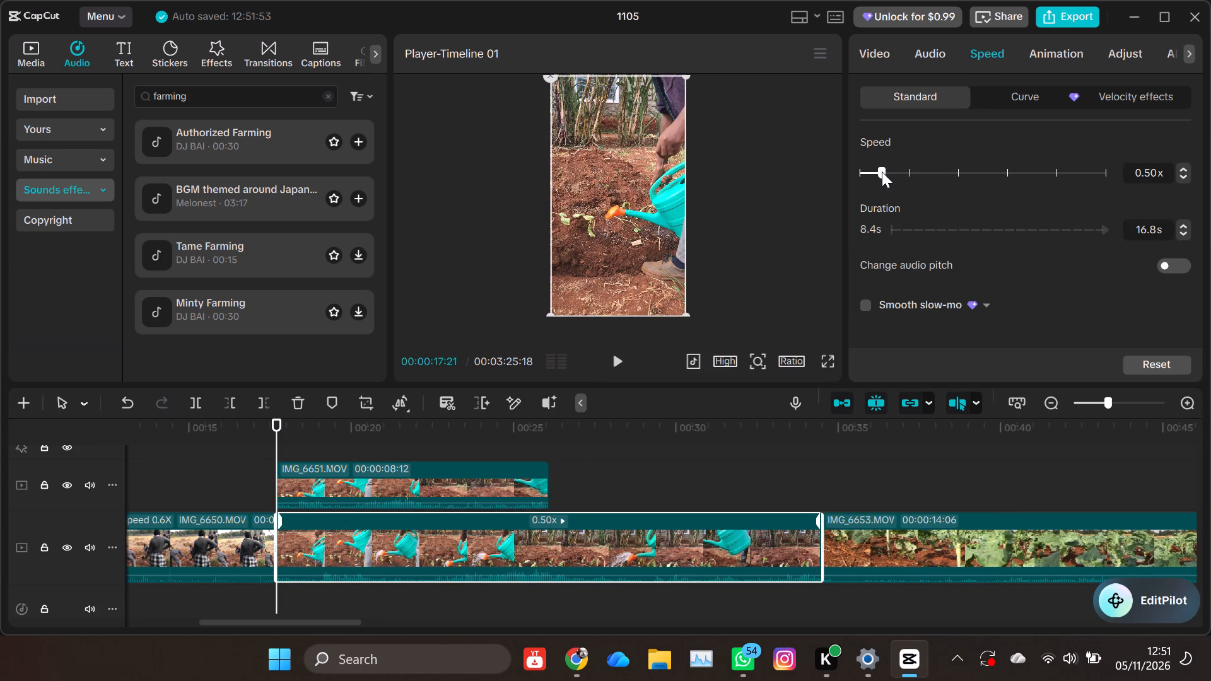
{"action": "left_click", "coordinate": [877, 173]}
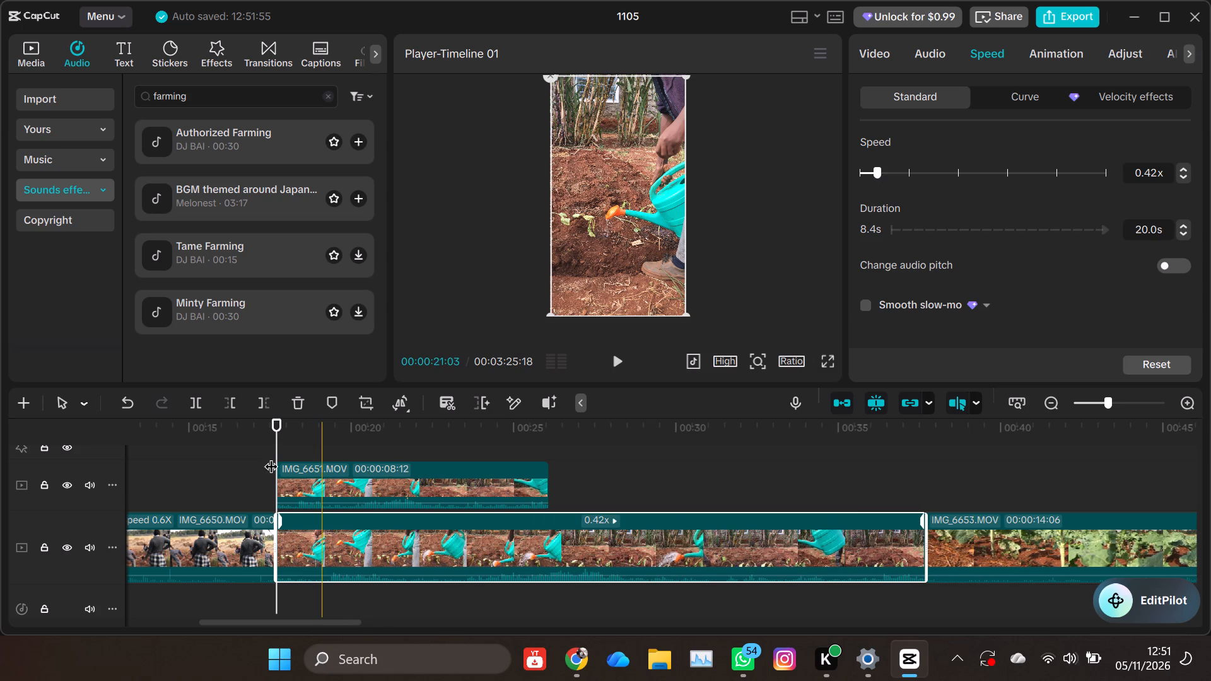
Play the slowed IMG_6651.MOV clip from its start at 00:00:17:21 through to IMG_6653.MOV to check its pacing.
{"action": "left_click", "coordinate": [269, 451]}
{"action": "left_click", "coordinate": [622, 354]}
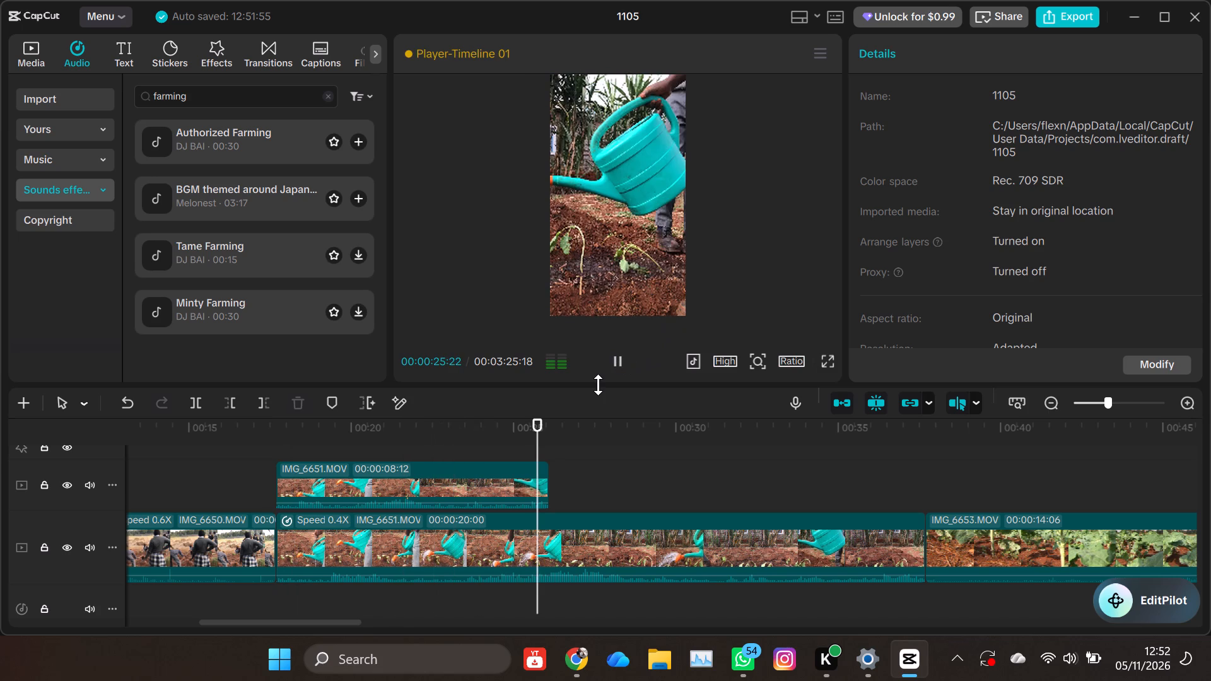
{"action": "left_click", "coordinate": [499, 475]}
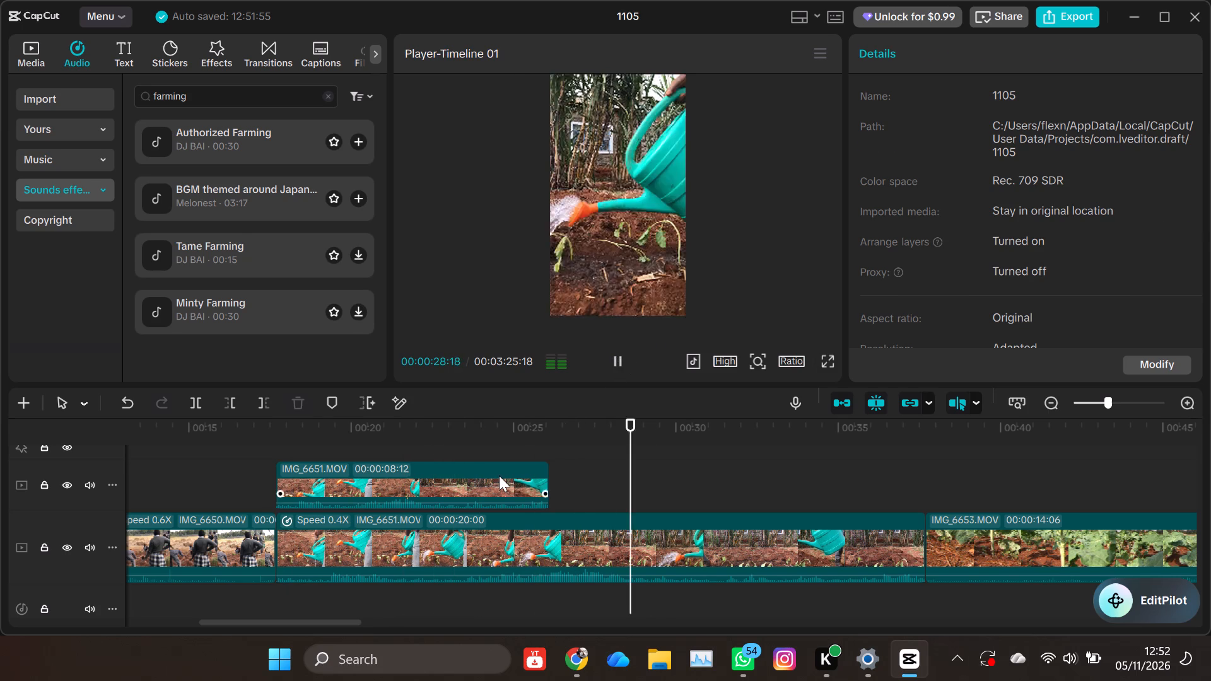
{"action": "left_click", "coordinate": [634, 178]}
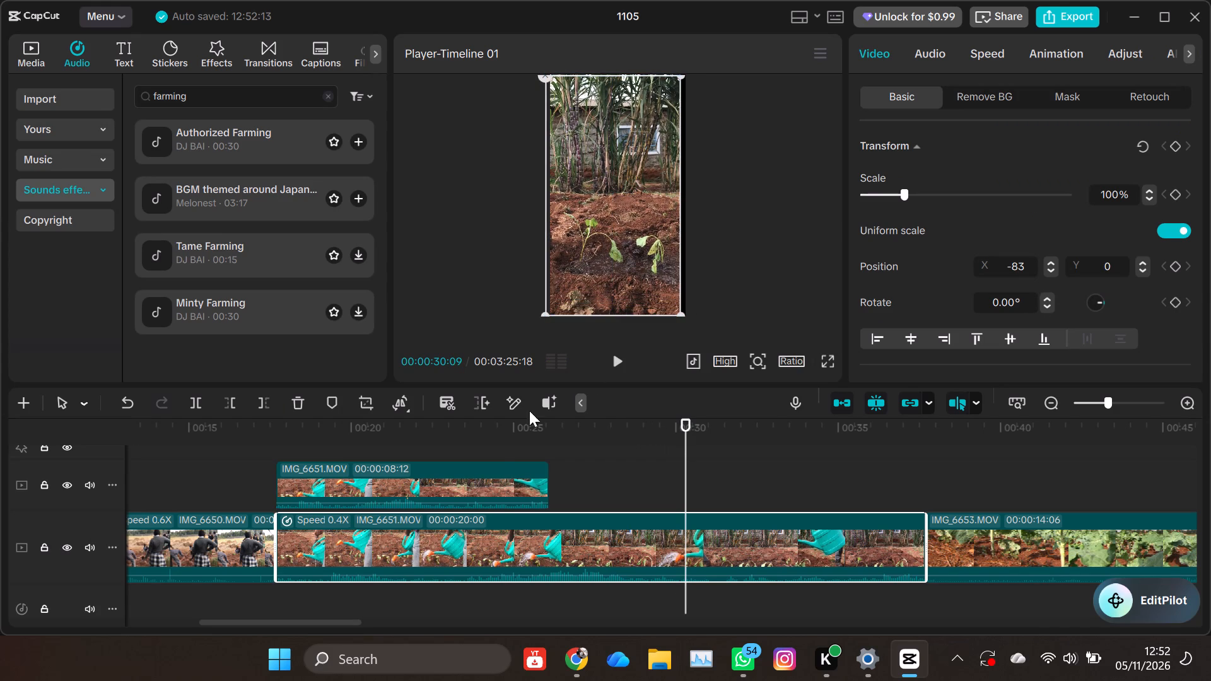
{"action": "left_click", "coordinate": [482, 484]}
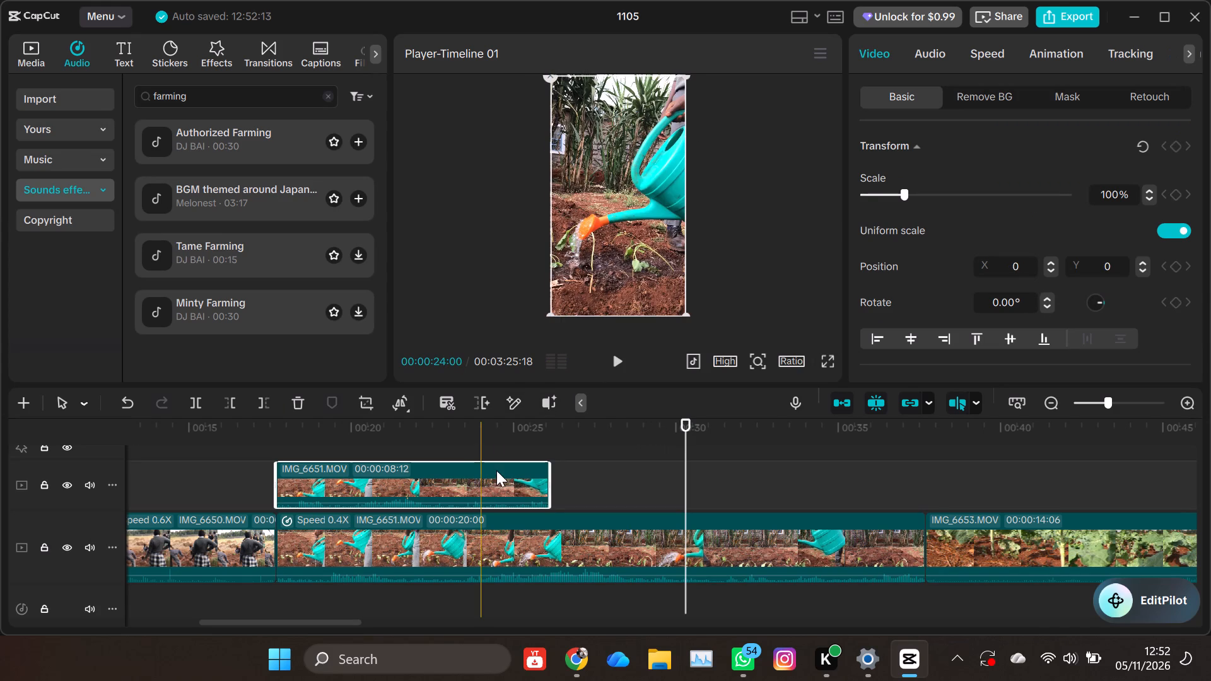
{"action": "left_click", "coordinate": [444, 475]}
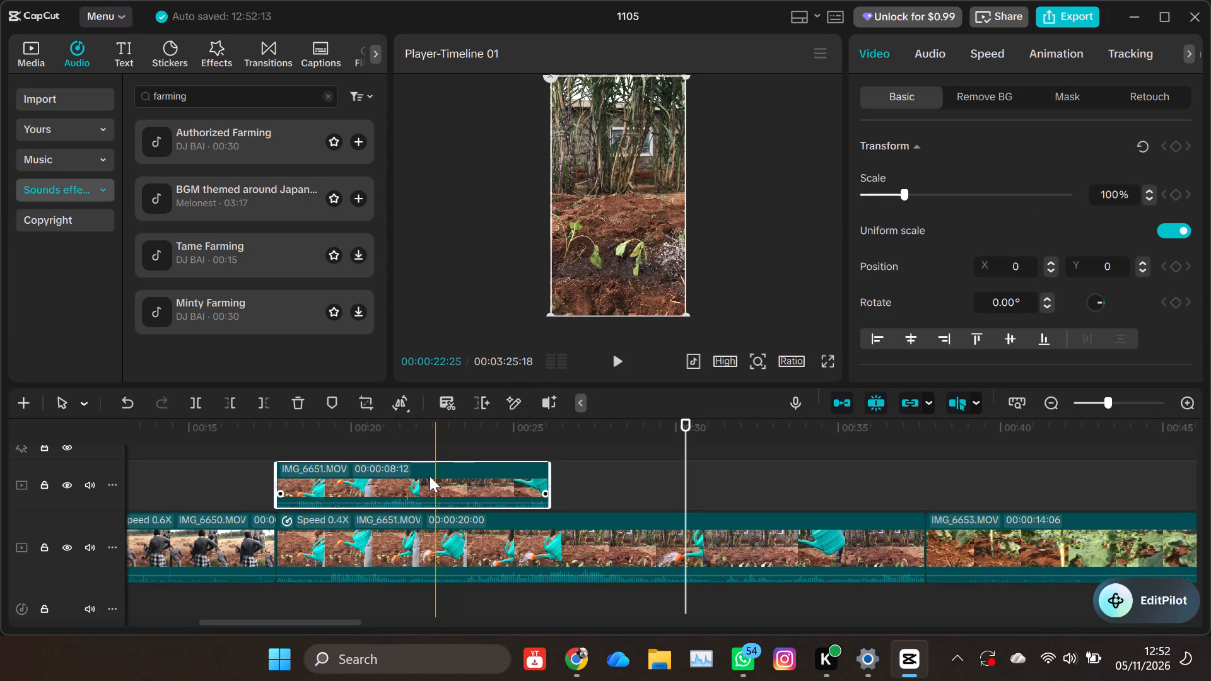
{"action": "left_click", "coordinate": [588, 219]}
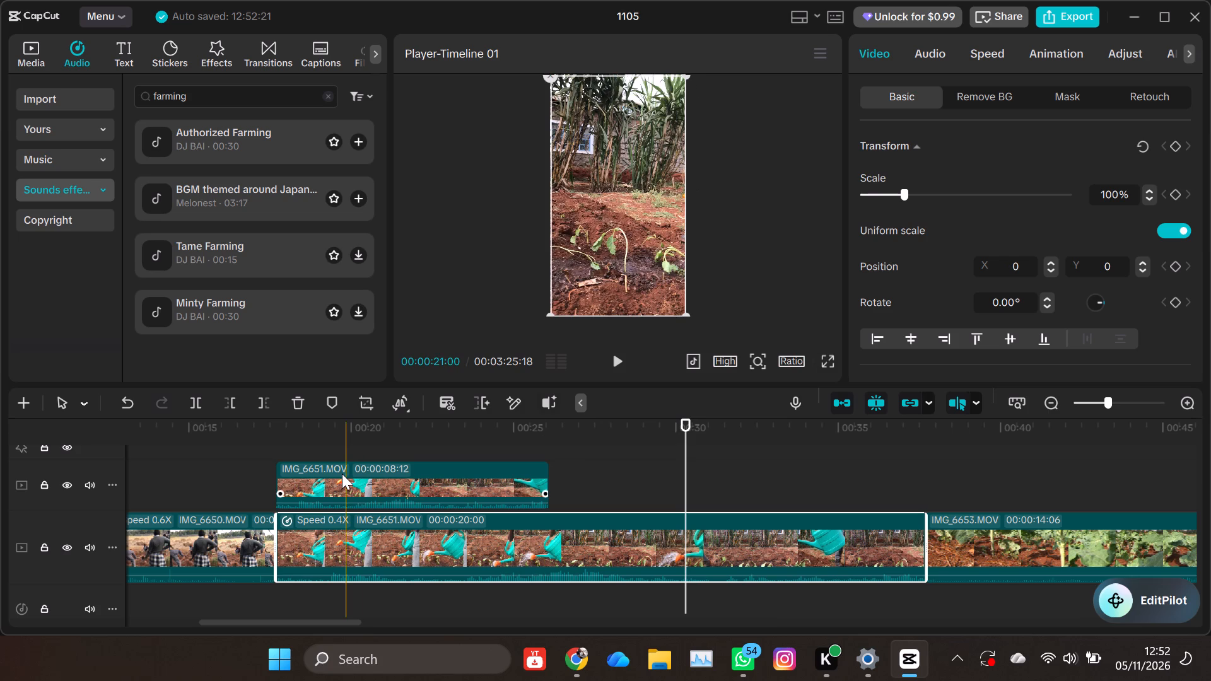
{"action": "left_click", "coordinate": [288, 450]}
{"action": "left_click", "coordinate": [283, 449]}
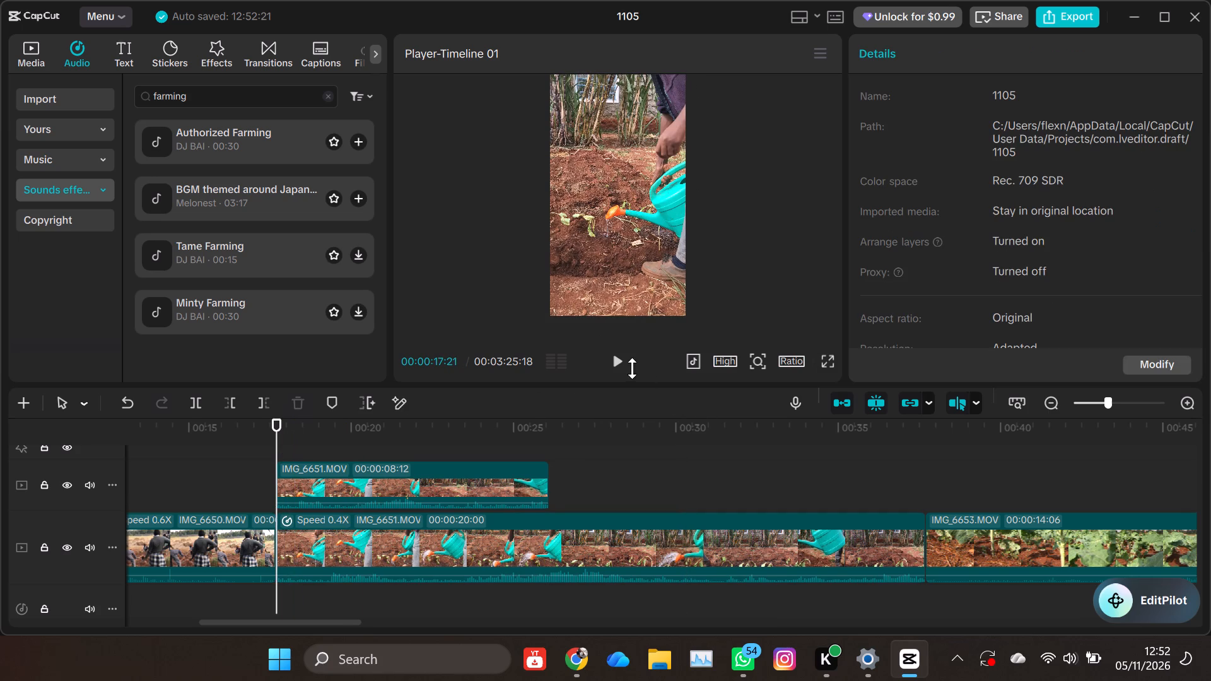
{"action": "left_click", "coordinate": [619, 364]}
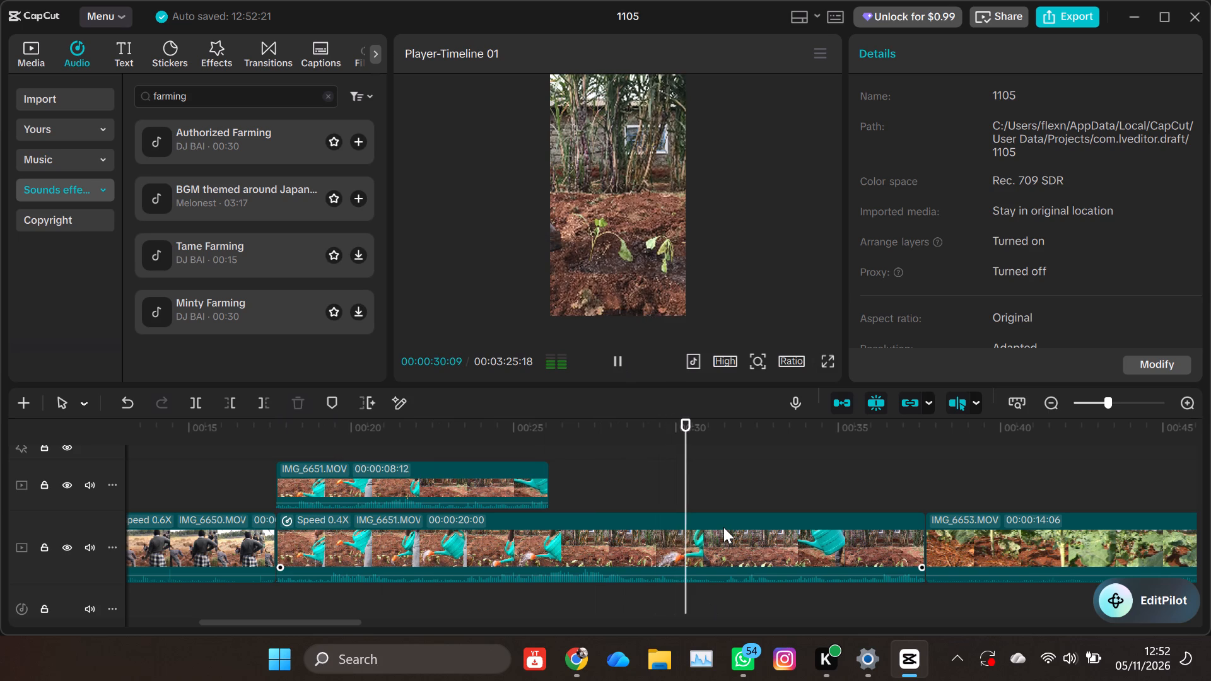
{"action": "left_click", "coordinate": [491, 483]}
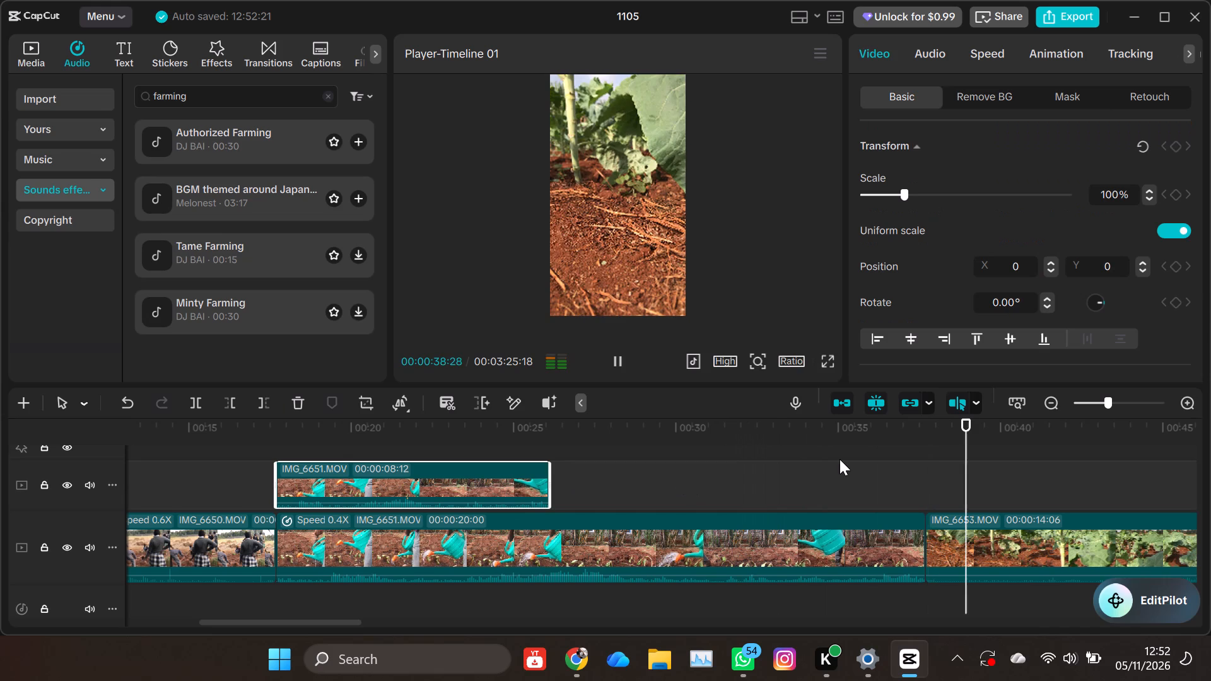
{"action": "left_click", "coordinate": [481, 449]}
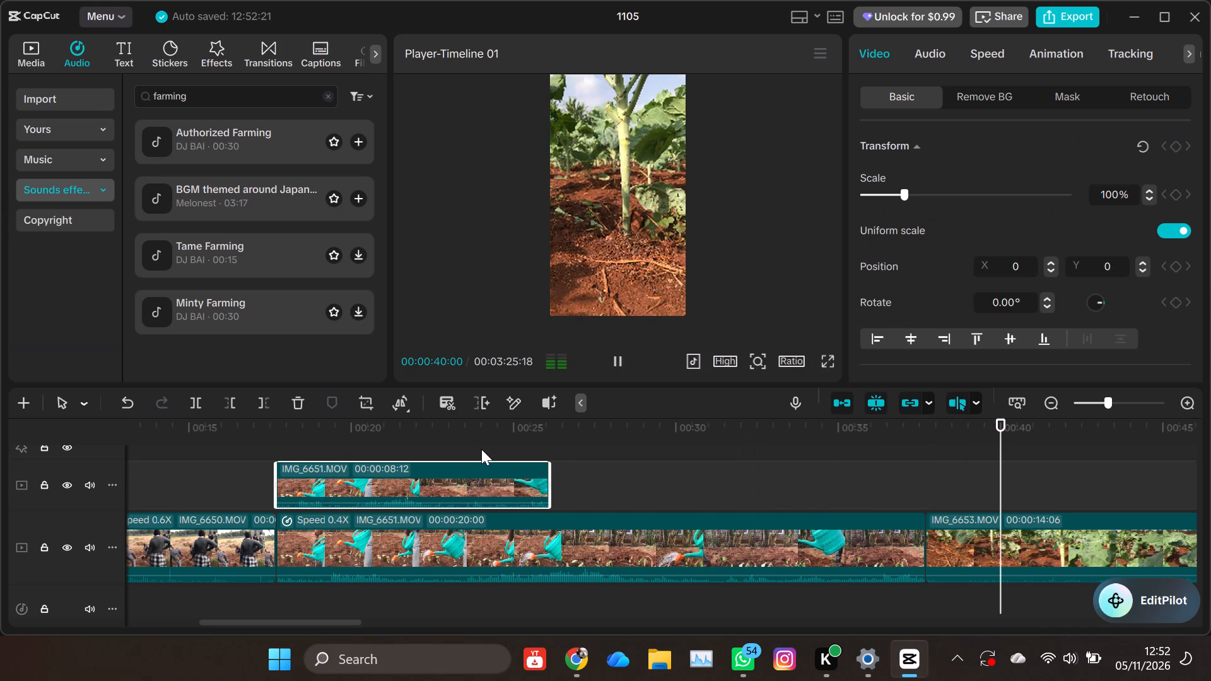
{"action": "left_click", "coordinate": [621, 363]}
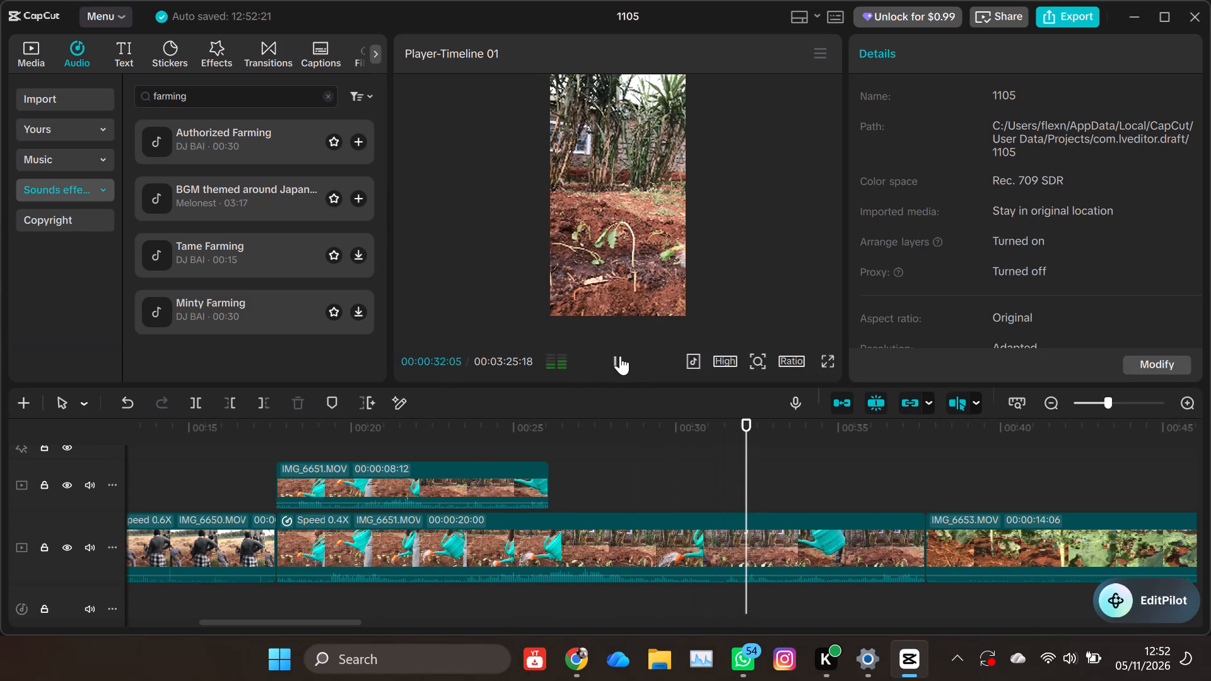
{"action": "left_click", "coordinate": [620, 356]}
Set the speed of the main-track IMG_6651.MOV clip to 0.54x.
{"action": "left_click", "coordinate": [740, 546]}
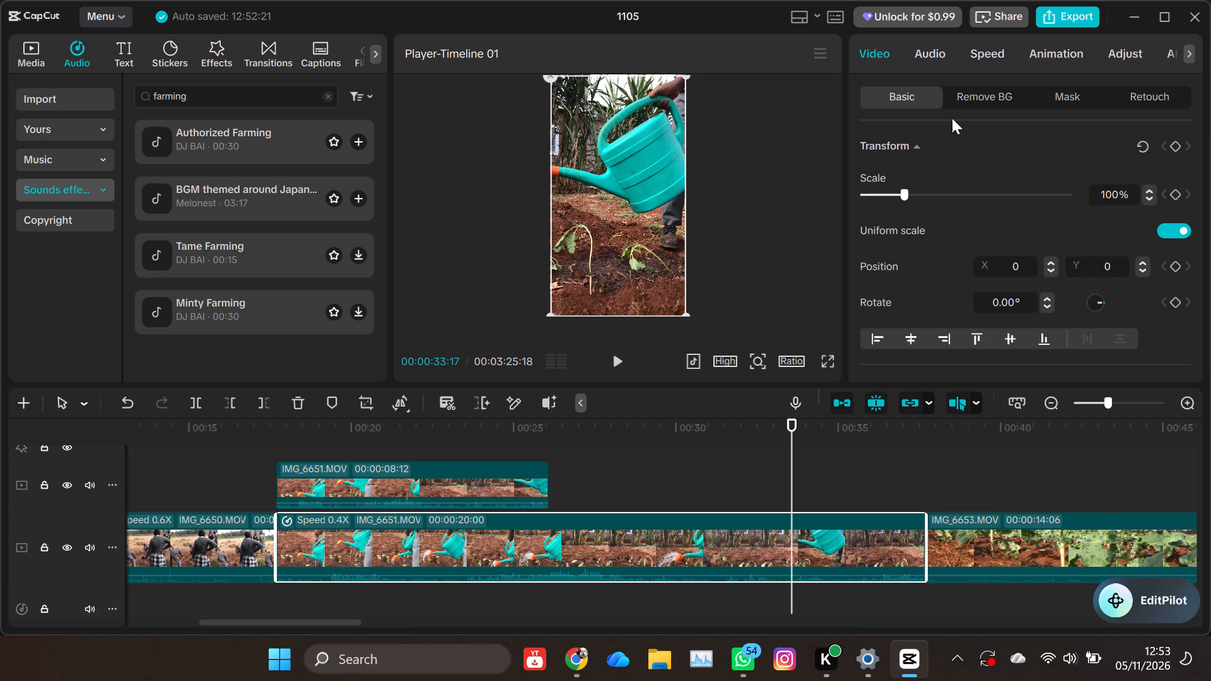
{"action": "left_click", "coordinate": [973, 52]}
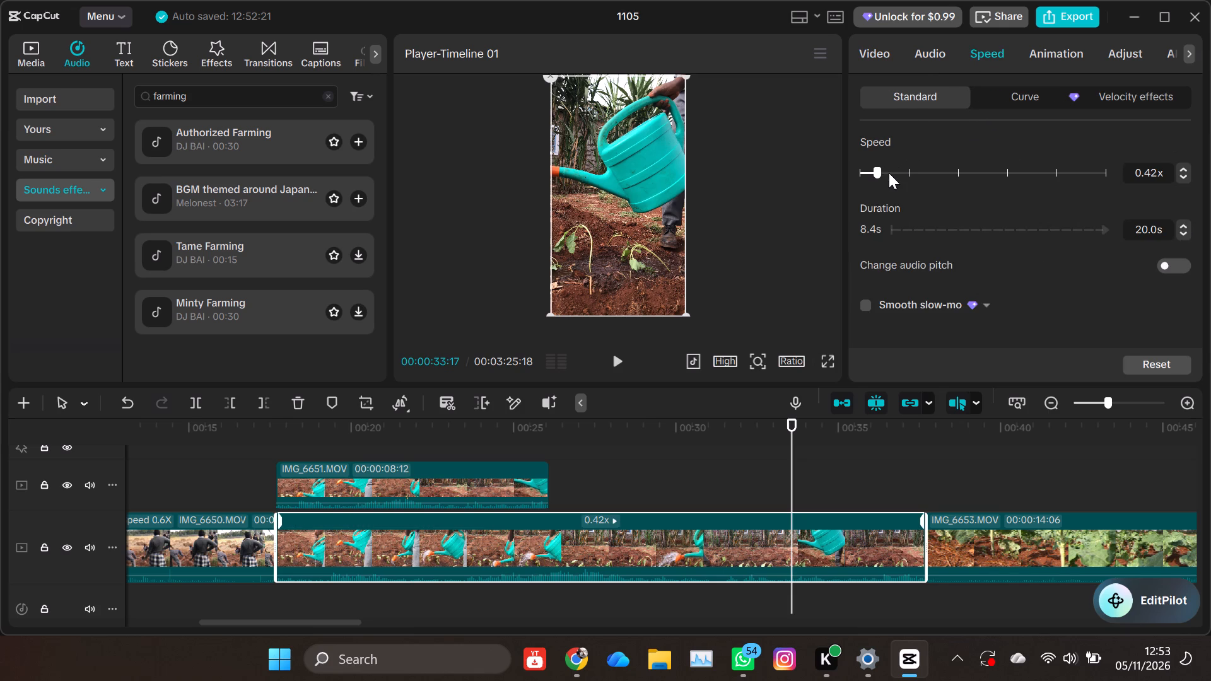
{"action": "left_click", "coordinate": [889, 173]}
{"action": "left_click", "coordinate": [886, 176]}
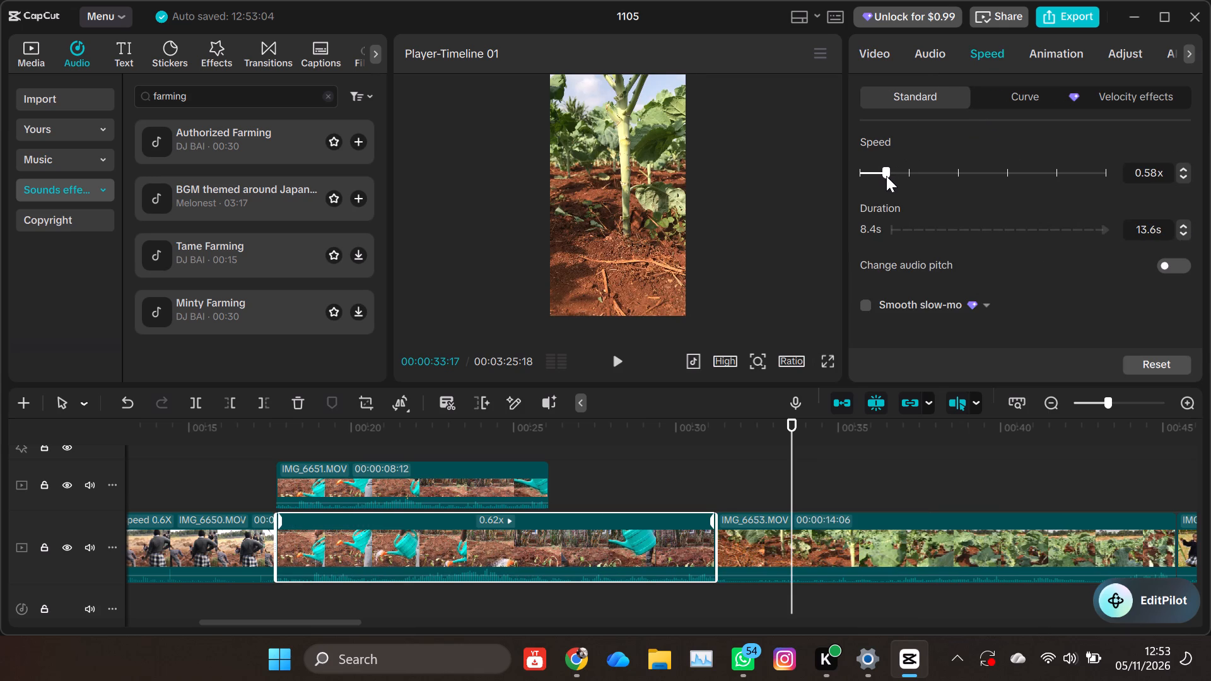
{"action": "left_click", "coordinate": [880, 176]}
{"action": "left_click", "coordinate": [886, 172]}
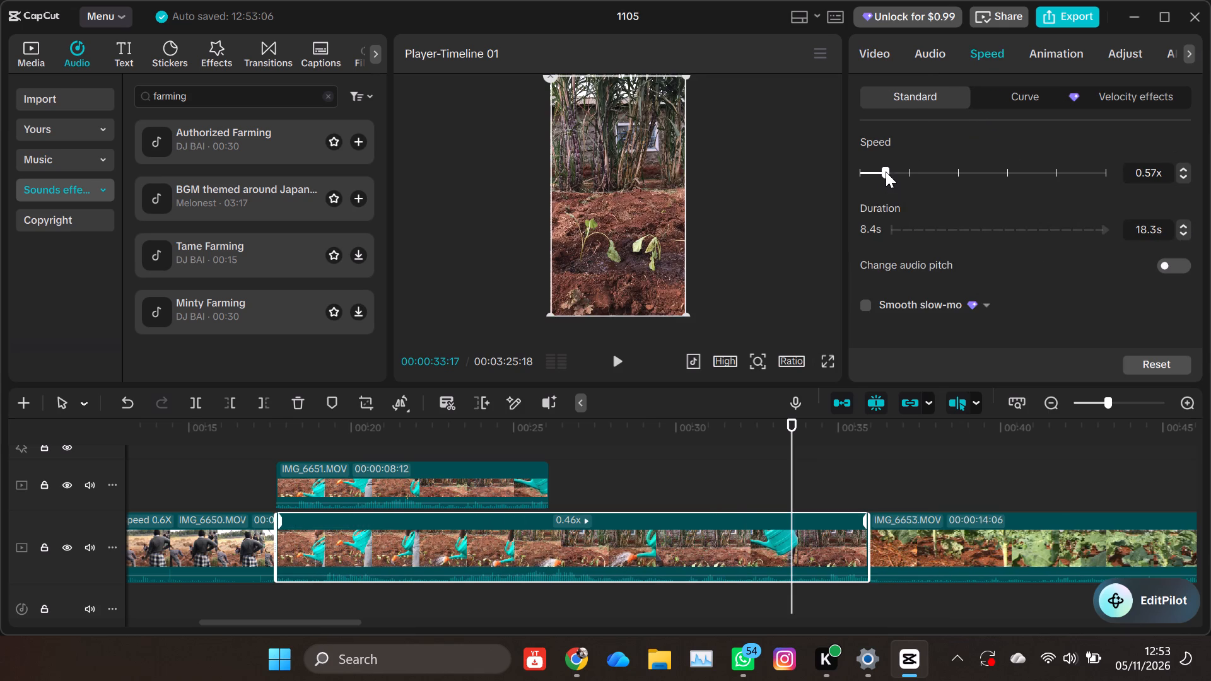
{"action": "left_click", "coordinate": [882, 173]}
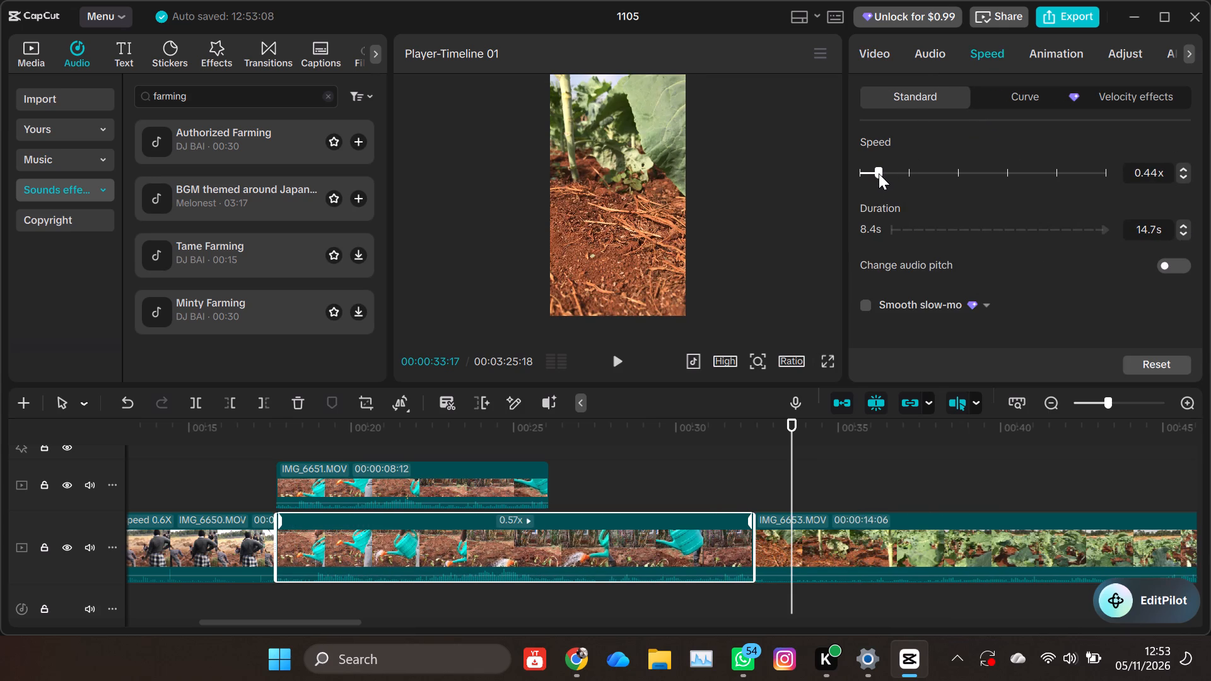
{"action": "left_click", "coordinate": [884, 172]}
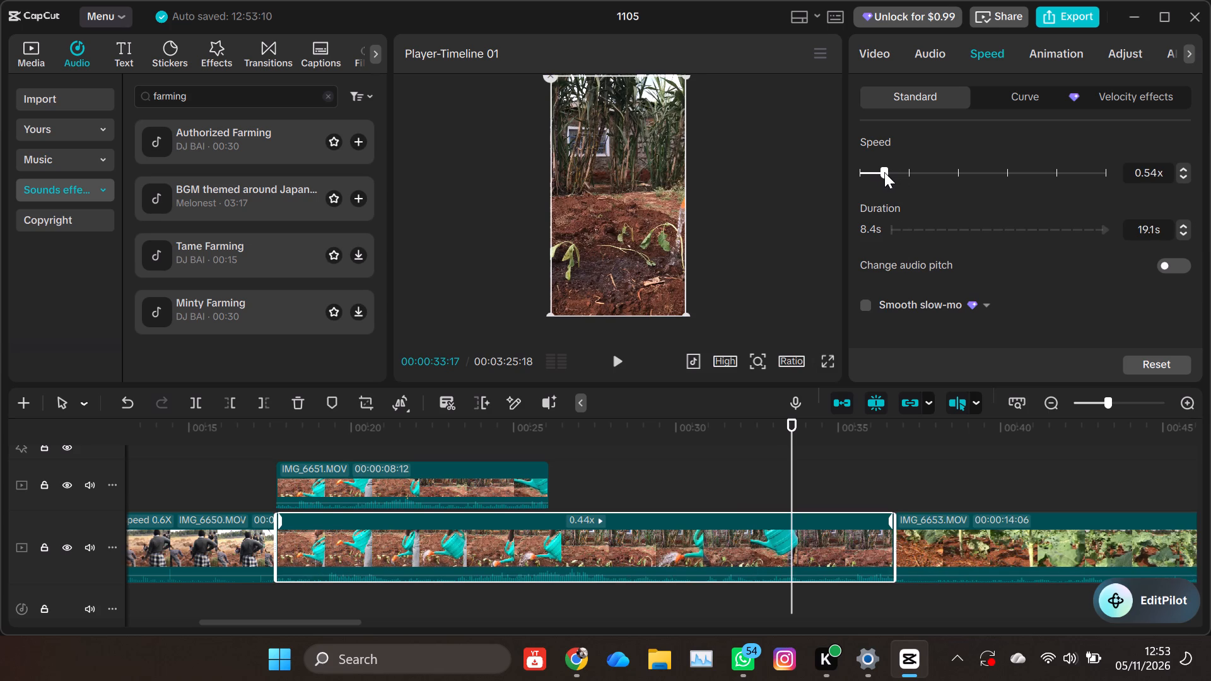
Review the cut from the slowed IMG_6651.MOV into IMG_6653.MOV and extend the slowed clip's end to a duration of 00:00:15:17.
{"action": "left_click", "coordinate": [733, 467]}
{"action": "left_click", "coordinate": [622, 352]}
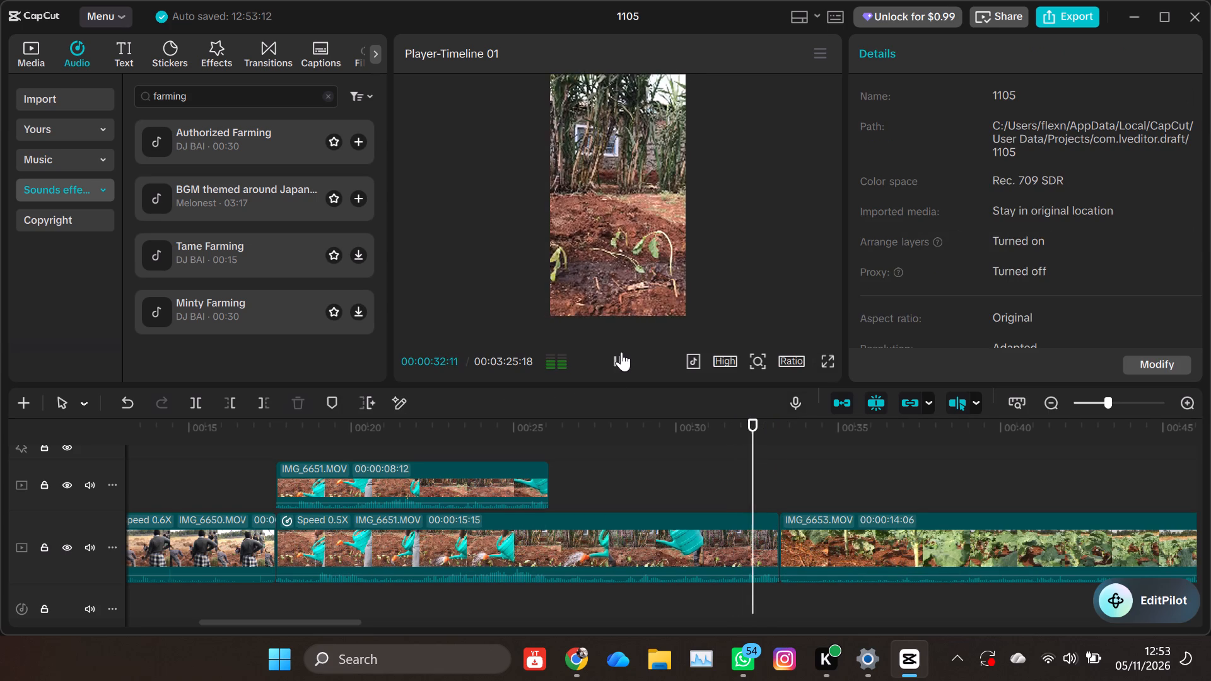
{"action": "left_click", "coordinate": [621, 352]}
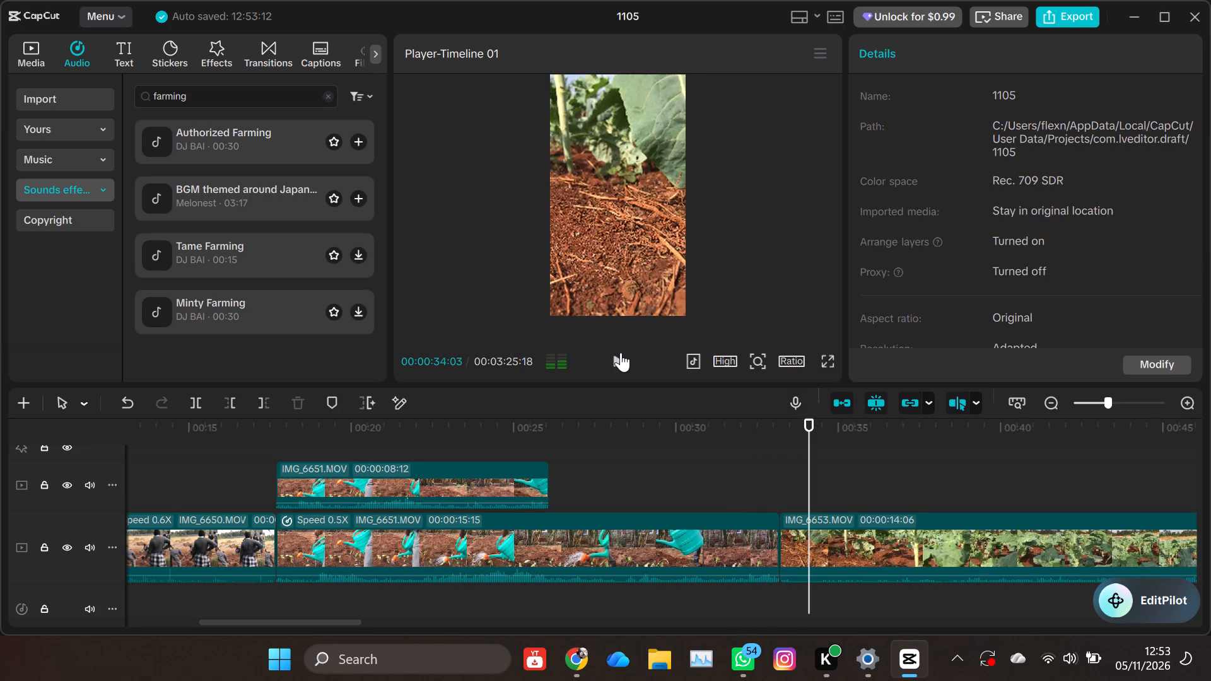
{"action": "left_click_drag", "start_coordinate": [811, 490], "coordinate": [787, 499]}
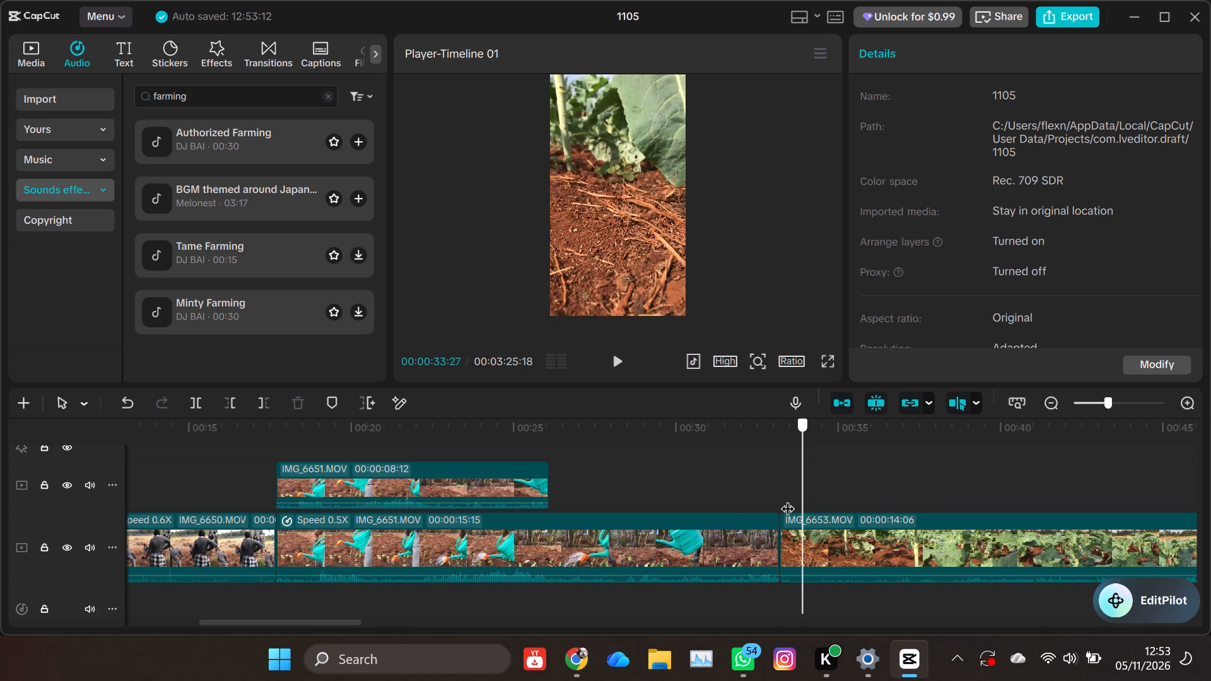
{"action": "left_click_drag", "start_coordinate": [787, 499], "coordinate": [783, 500]}
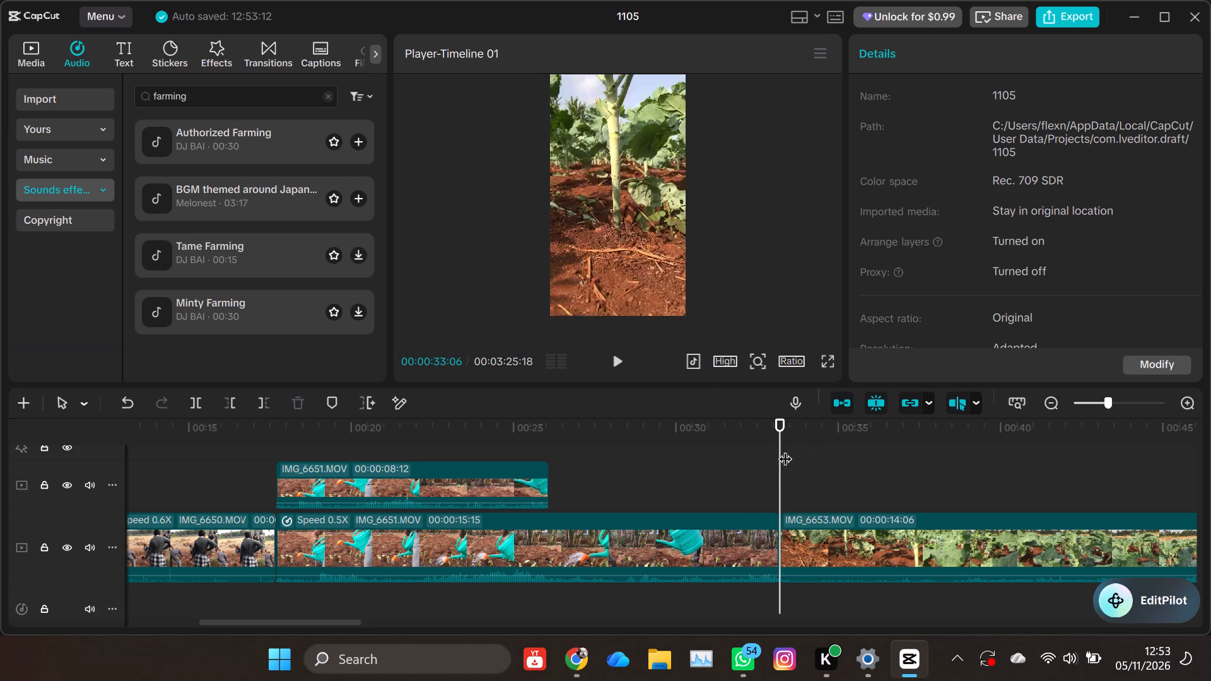
{"action": "left_click_drag", "start_coordinate": [785, 449], "coordinate": [812, 451]}
{"action": "left_click", "coordinate": [768, 523]}
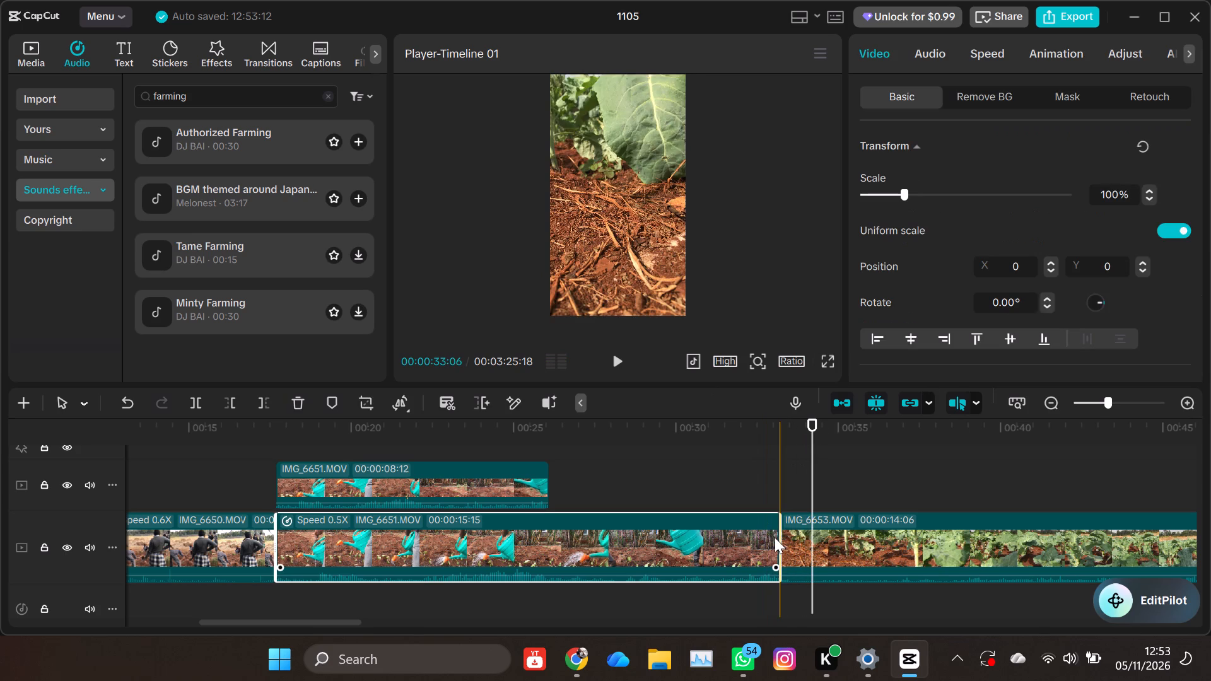
{"action": "left_click_drag", "start_coordinate": [778, 537], "coordinate": [826, 536]}
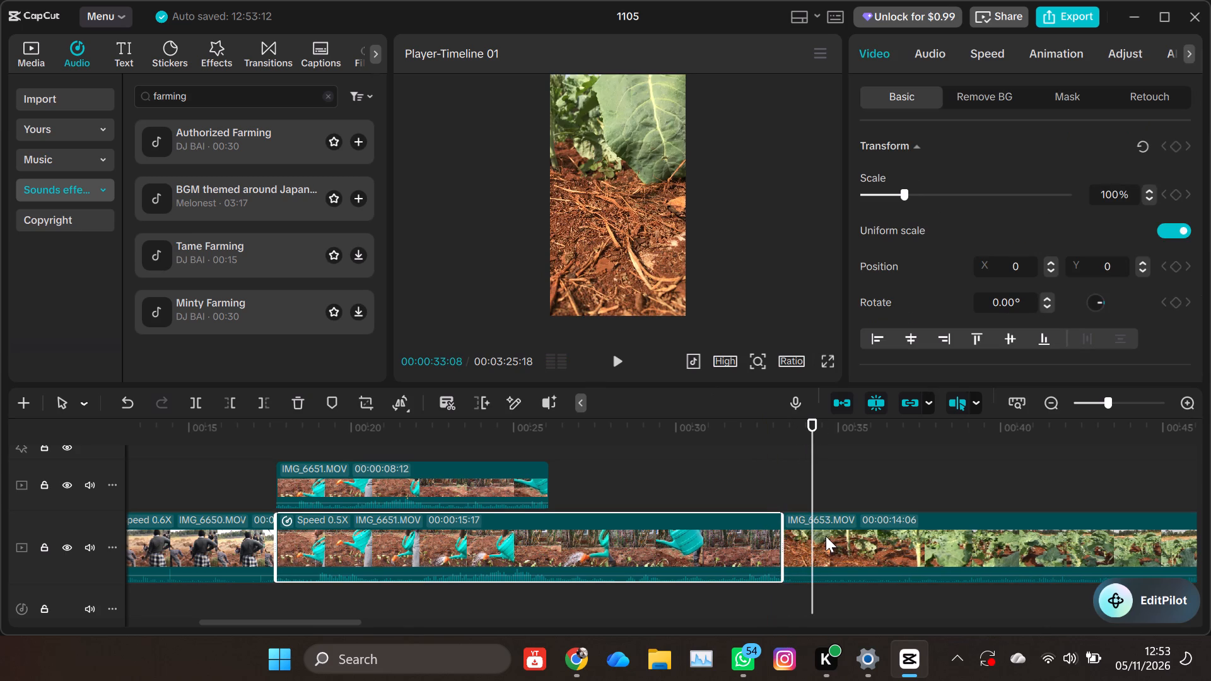
Play from 00:00:32:03 to review the cut from the slowed IMG_6651.MOV into IMG_6653.MOV.
{"action": "left_click", "coordinate": [745, 488]}
{"action": "left_click", "coordinate": [620, 362]}
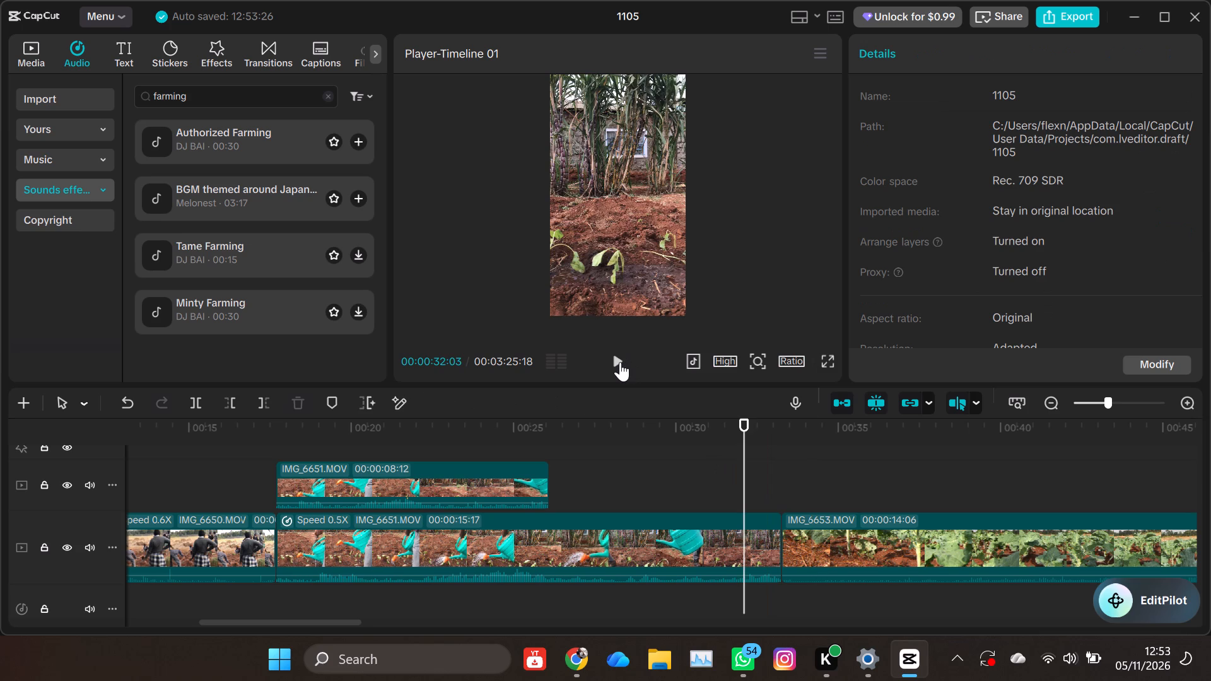
{"action": "left_click", "coordinate": [623, 356]}
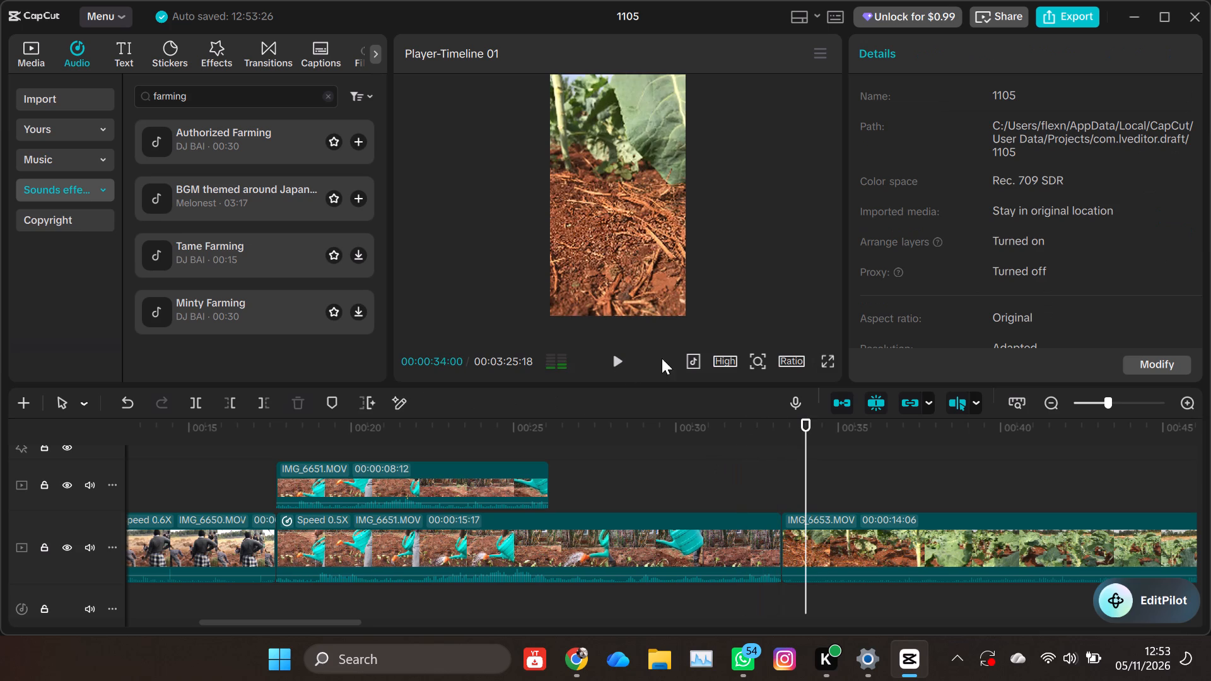
Play back the opening section of the timeline through the slowed IMG_6650.MOV clips to check the picture and audio mix.
{"action": "scroll", "coordinate": [1096, 433], "scroll_direction": "down", "scroll_amount": 6}
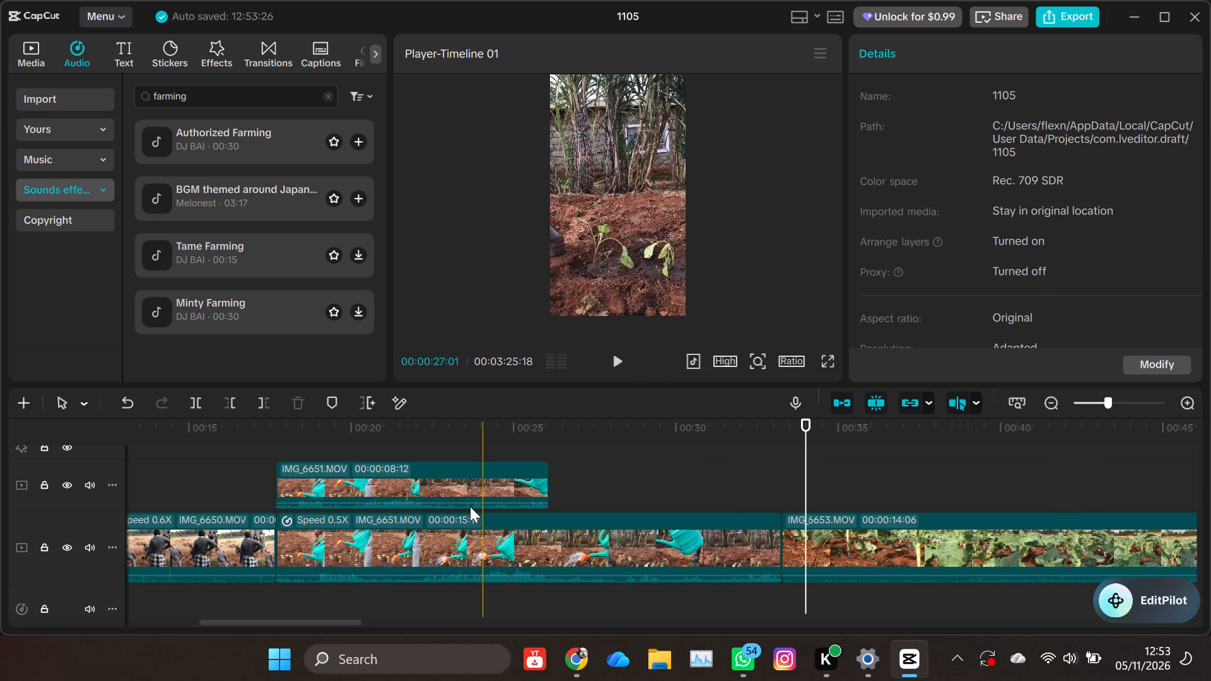
{"action": "left_click", "coordinate": [238, 453]}
{"action": "left_click_drag", "start_coordinate": [238, 453], "coordinate": [38, 463]}
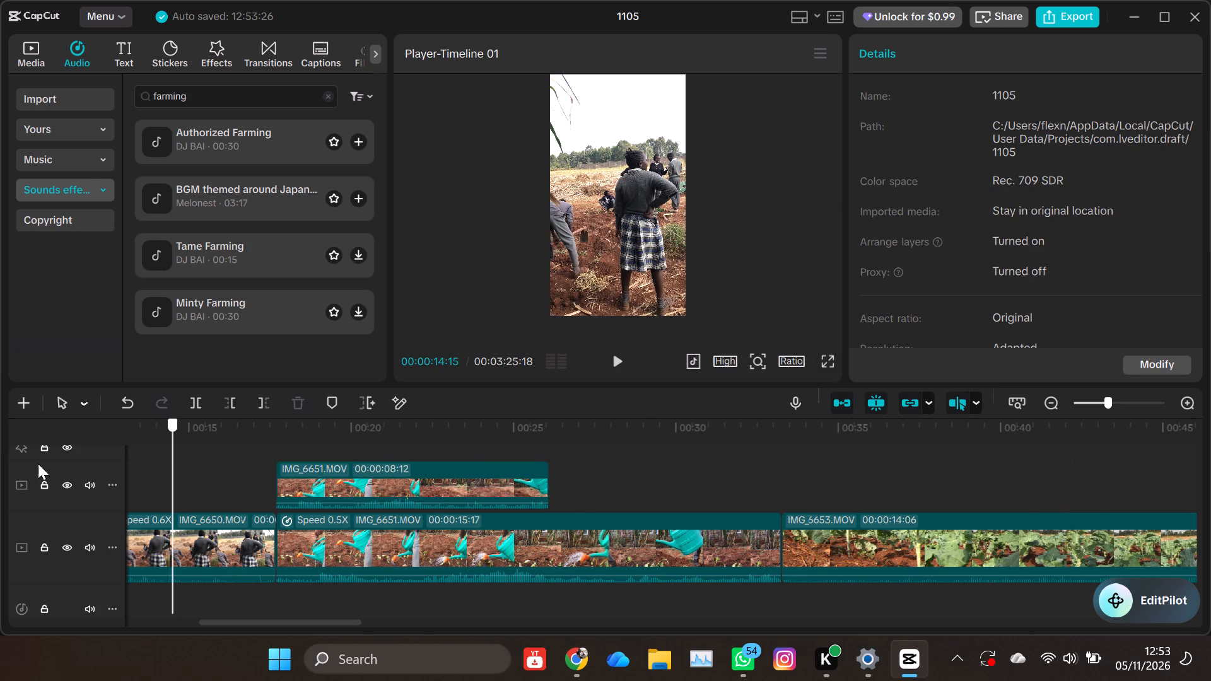
{"action": "left_click_drag", "start_coordinate": [38, 463], "coordinate": [0, 479]}
{"action": "left_click", "coordinate": [613, 362]}
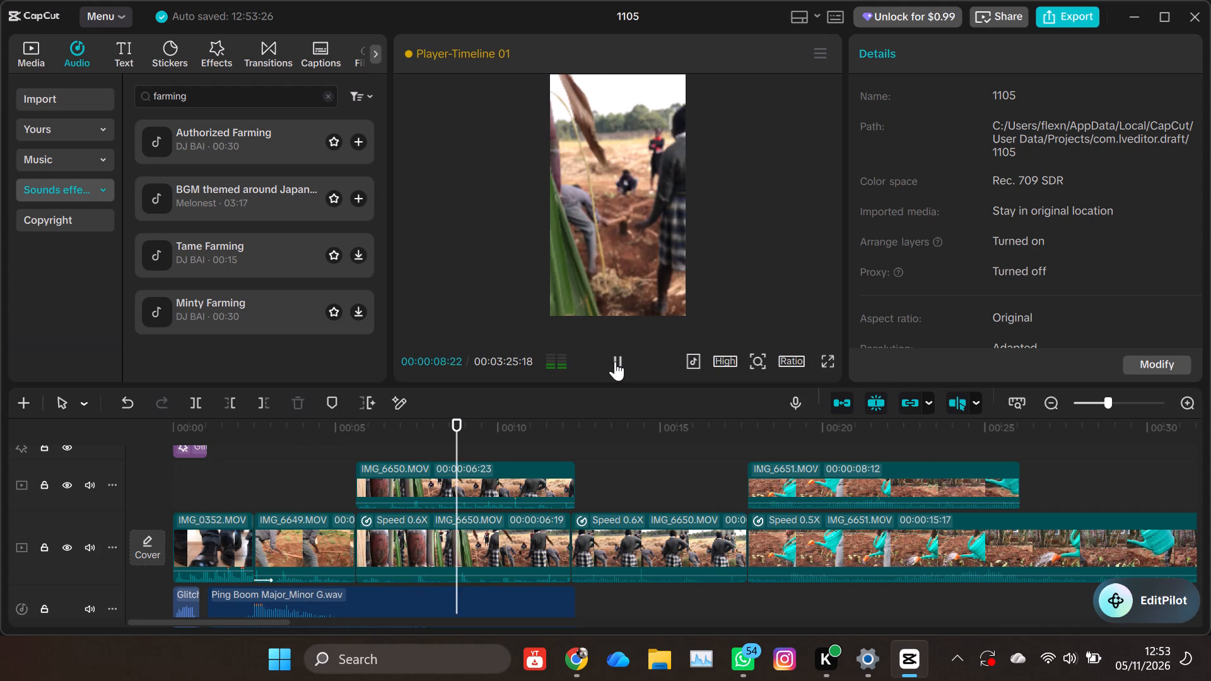
{"action": "scroll", "coordinate": [569, 584], "scroll_direction": "down", "scroll_amount": 2}
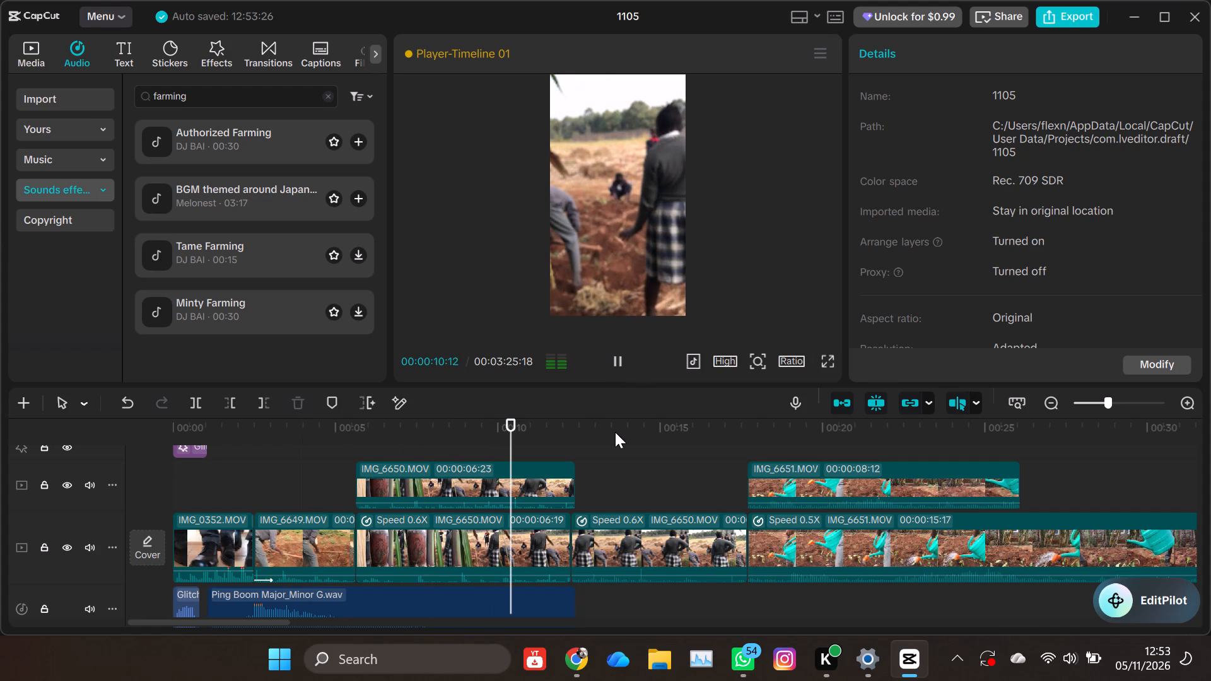
{"action": "scroll", "coordinate": [615, 432], "scroll_direction": "down", "scroll_amount": 2}
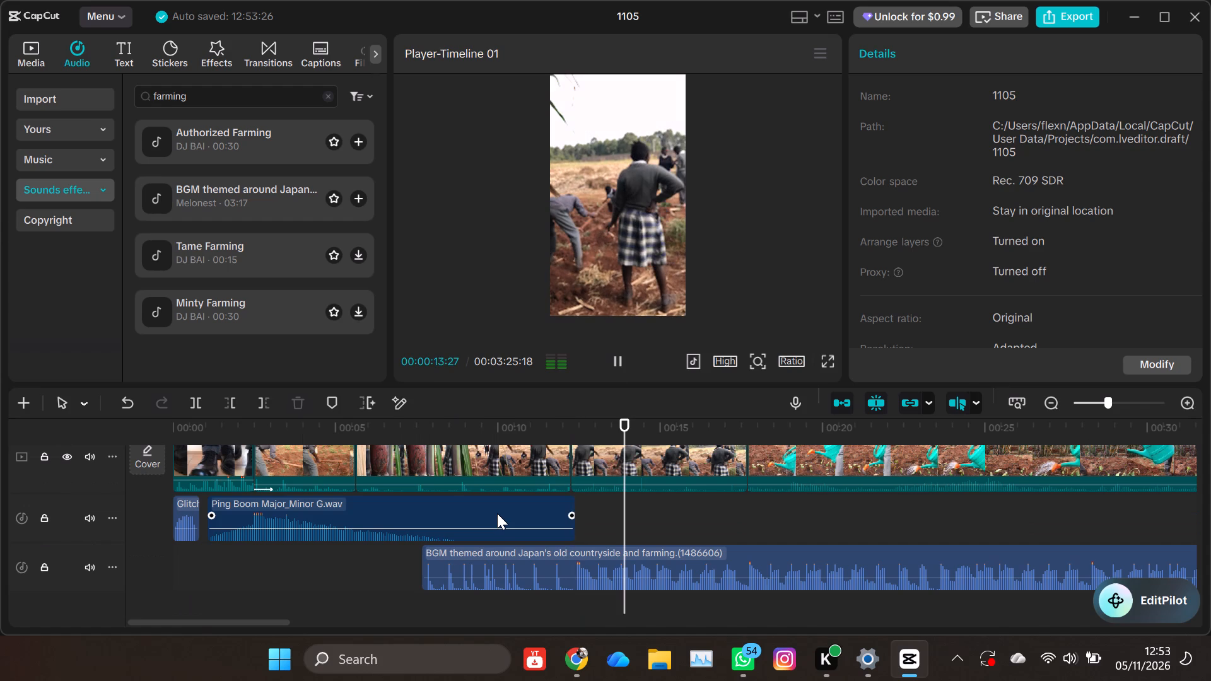
{"action": "left_click", "coordinate": [617, 358]}
Raise the volume of the Ping Boom Major_Minor G.wav audio clip to 10.5 dB.
{"action": "left_click", "coordinate": [538, 508]}
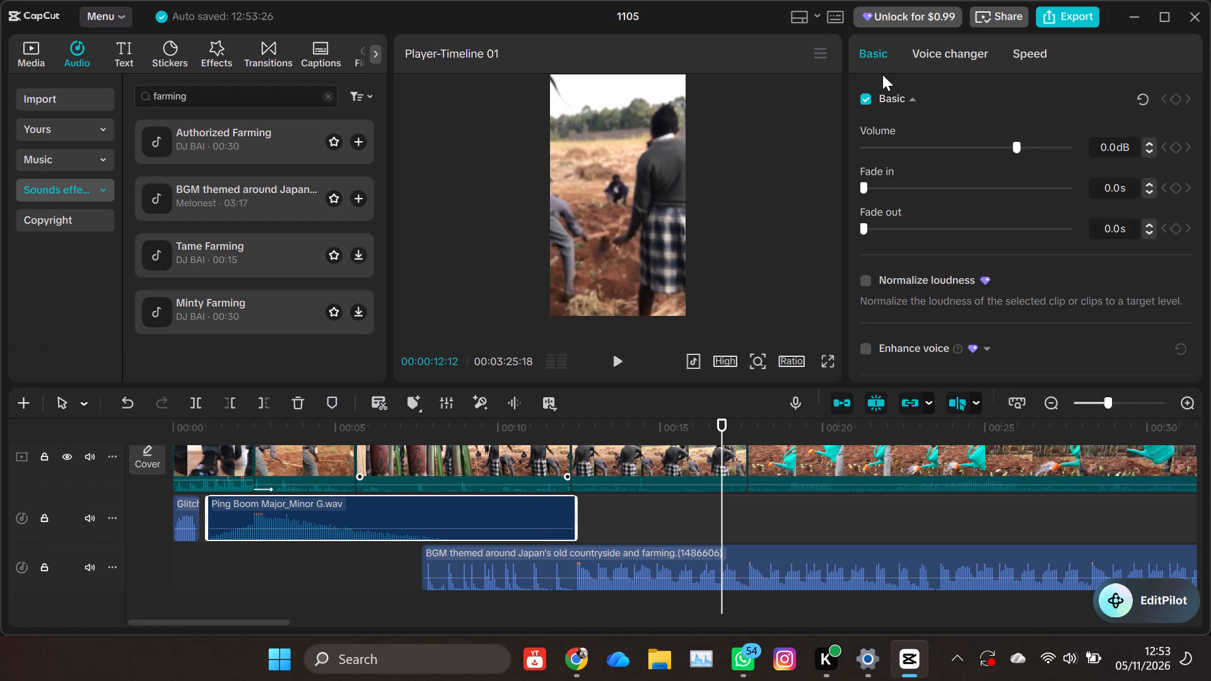
{"action": "left_click", "coordinate": [1039, 145]}
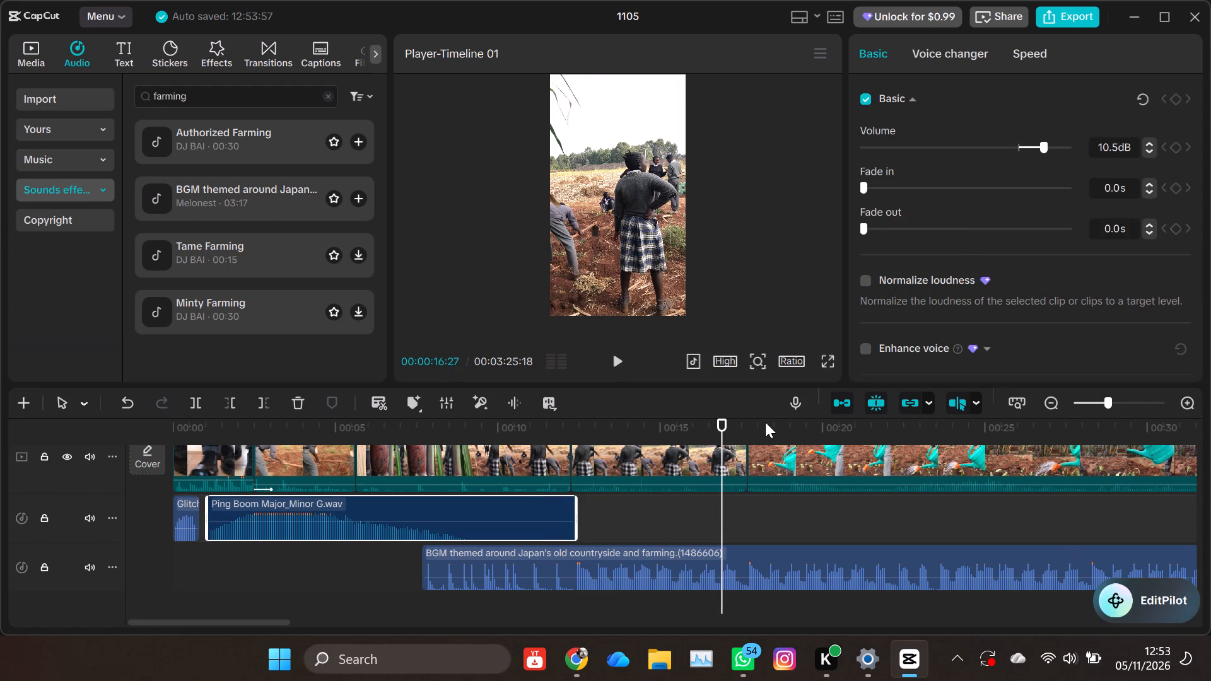
Raise the volume of the Japan's old countryside and farming BGM clip to 15.2 dB.
{"action": "left_click", "coordinate": [658, 573]}
{"action": "left_click", "coordinate": [1036, 146]}
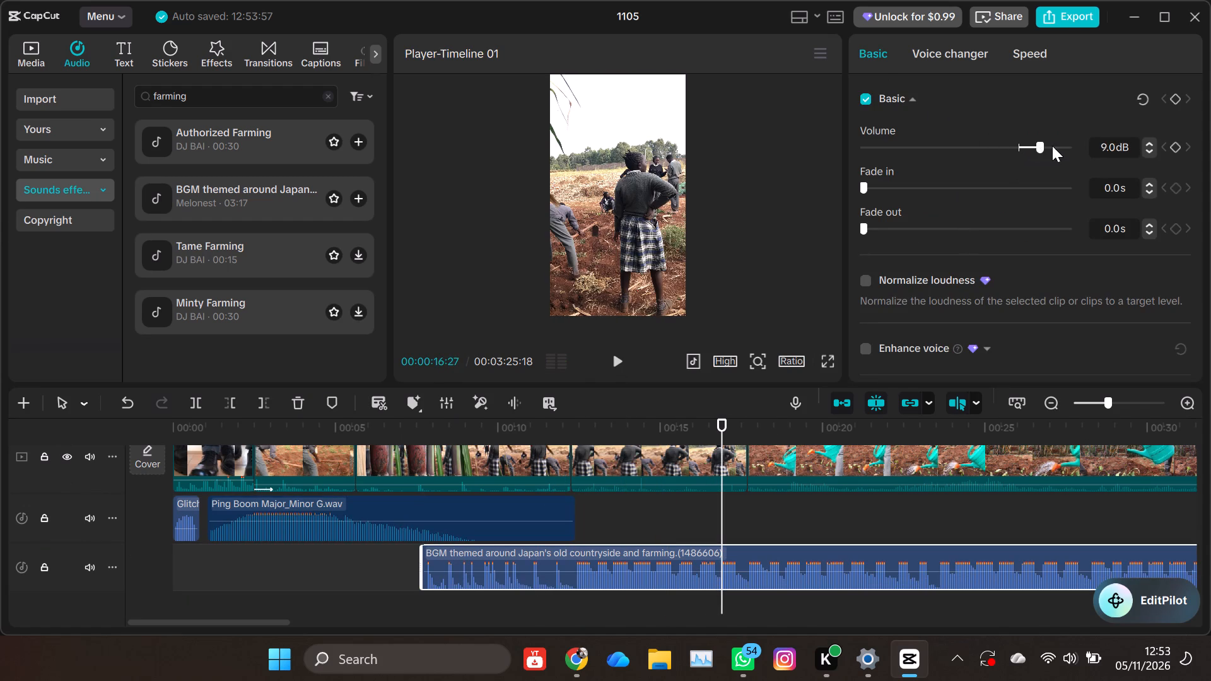
{"action": "left_click", "coordinate": [1052, 146]}
Play the timeline from 00:00:07:05 through the start of IMG_6653.MOV to check the louder background music.
{"action": "left_click", "coordinate": [406, 430]}
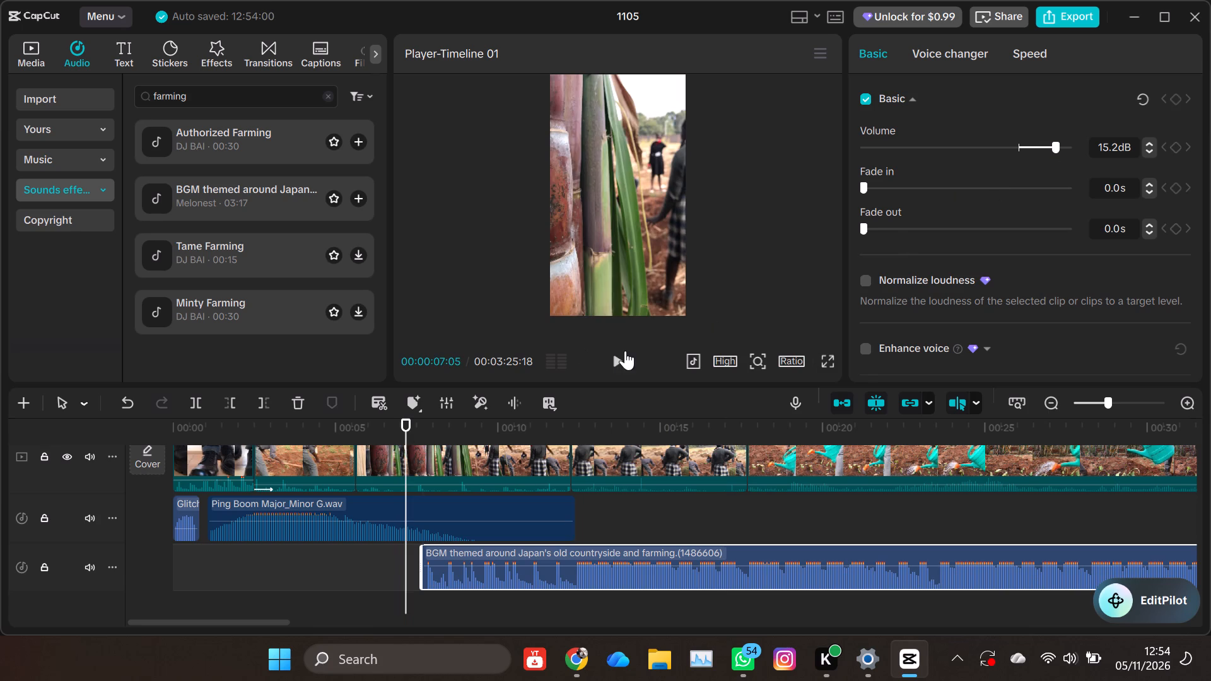
{"action": "left_click", "coordinate": [622, 359]}
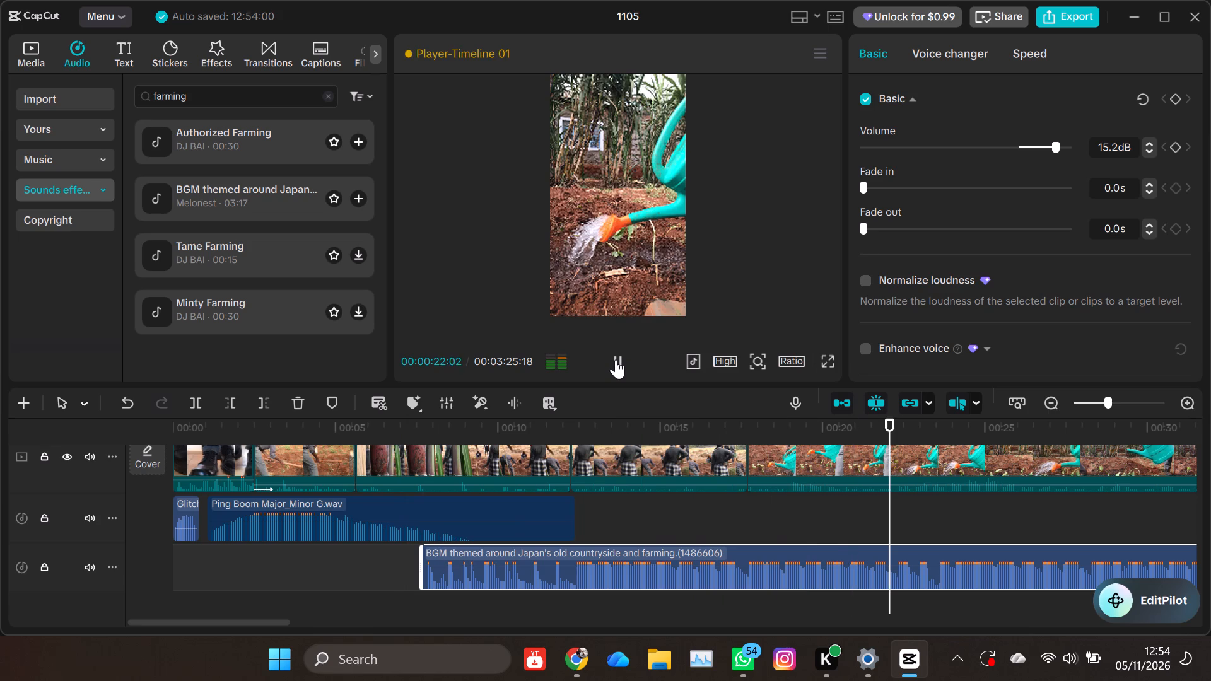
{"action": "left_click", "coordinate": [1101, 405]}
{"action": "left_click", "coordinate": [1104, 405]}
{"action": "left_click", "coordinate": [1111, 404]}
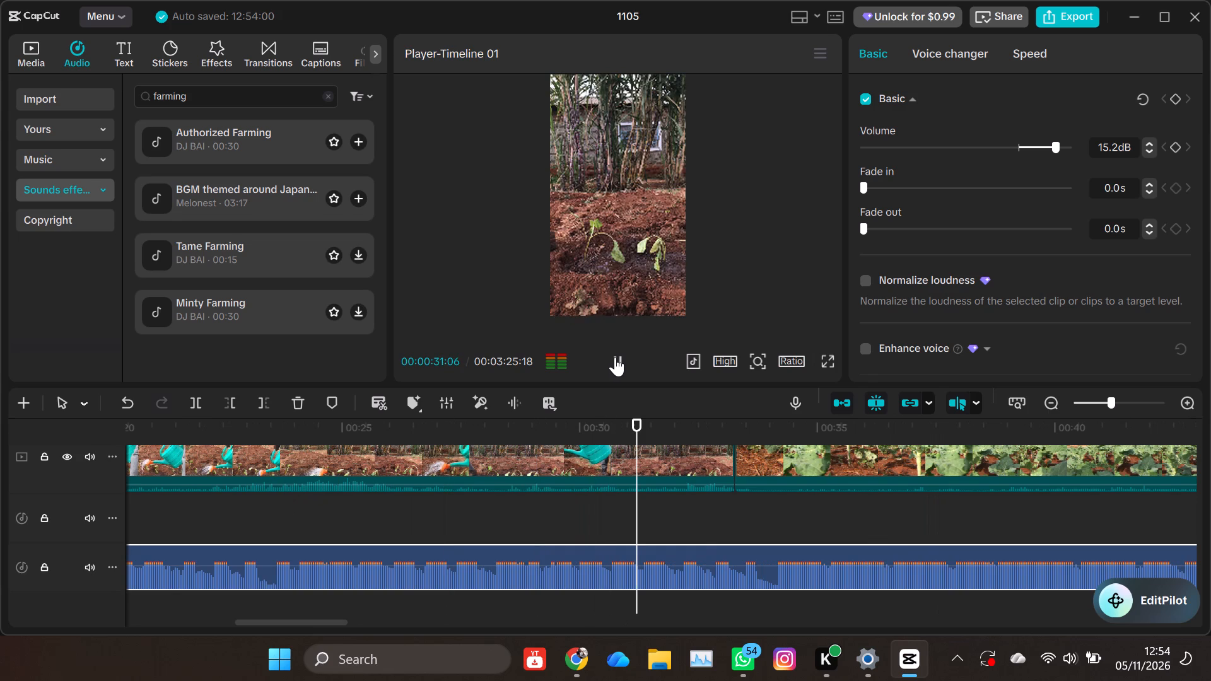
{"action": "left_click", "coordinate": [616, 357]}
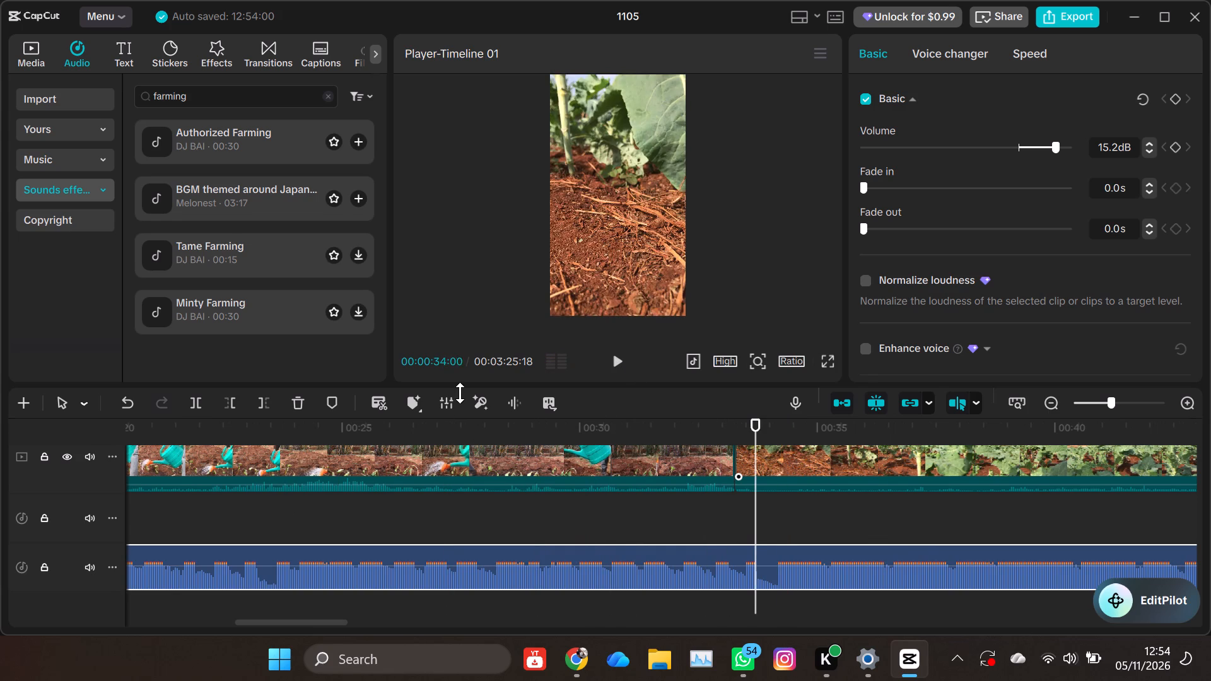
{"action": "scroll", "coordinate": [845, 609], "scroll_direction": "down", "scroll_amount": 3}
{"action": "scroll", "coordinate": [202, 192], "scroll_direction": "up", "scroll_amount": 5}
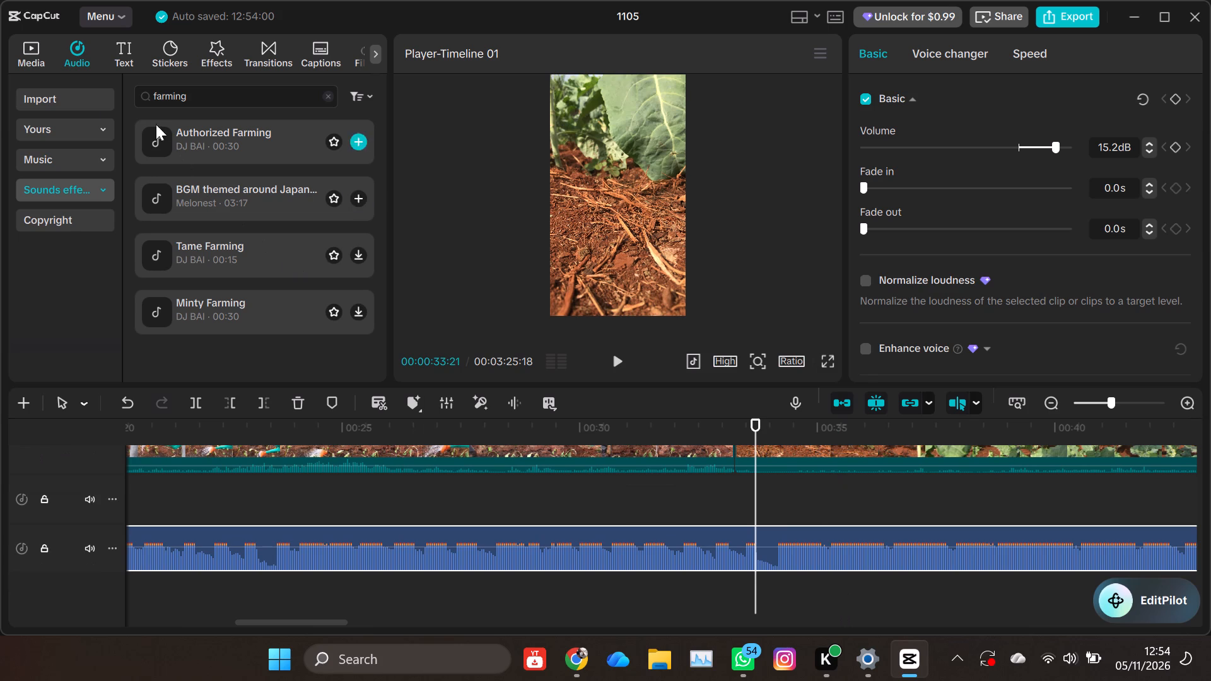
Browse the audio library's import option and the Yours collection for more audio.
{"action": "left_click", "coordinate": [54, 101]}
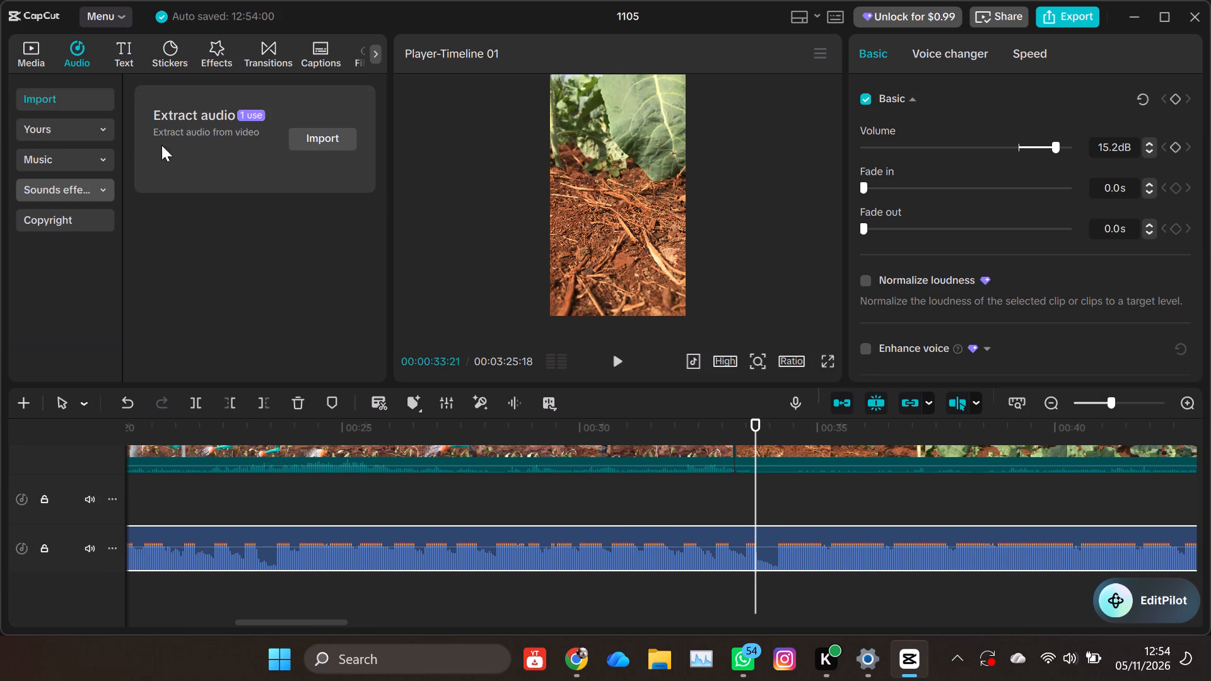
{"action": "left_click", "coordinate": [62, 130]}
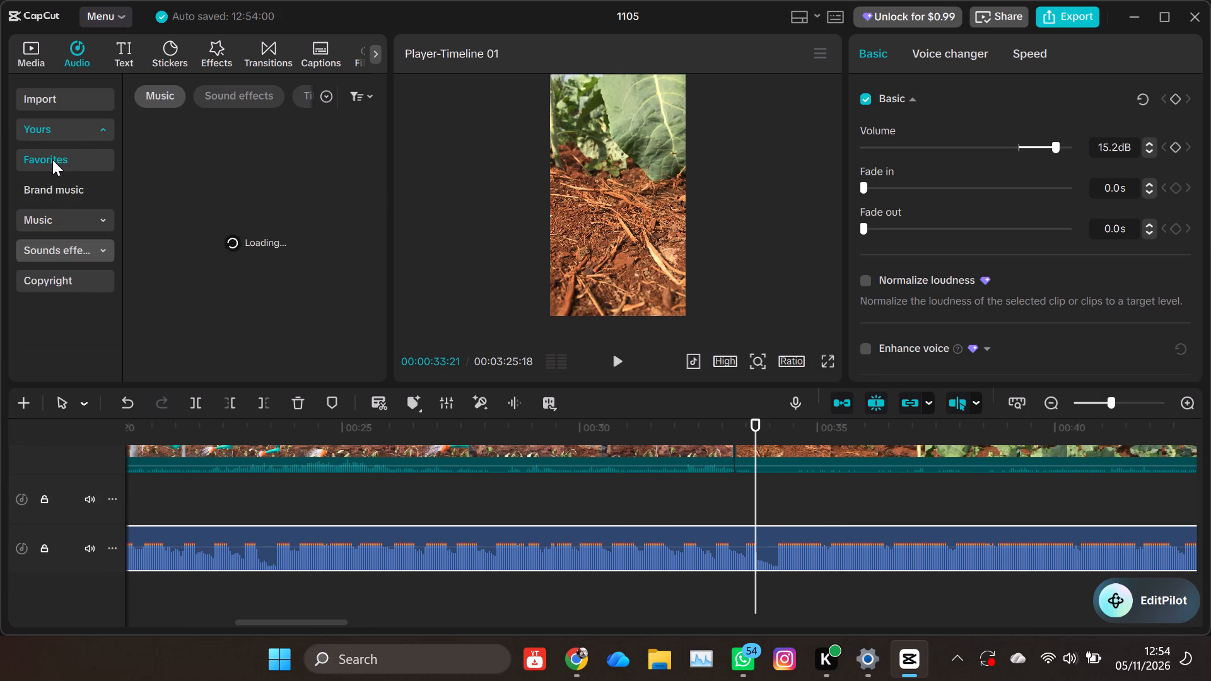
Browse the Halloween music category in the audio library and preview the 11-second Quetzal BGM horror track.
{"action": "left_click", "coordinate": [67, 223]}
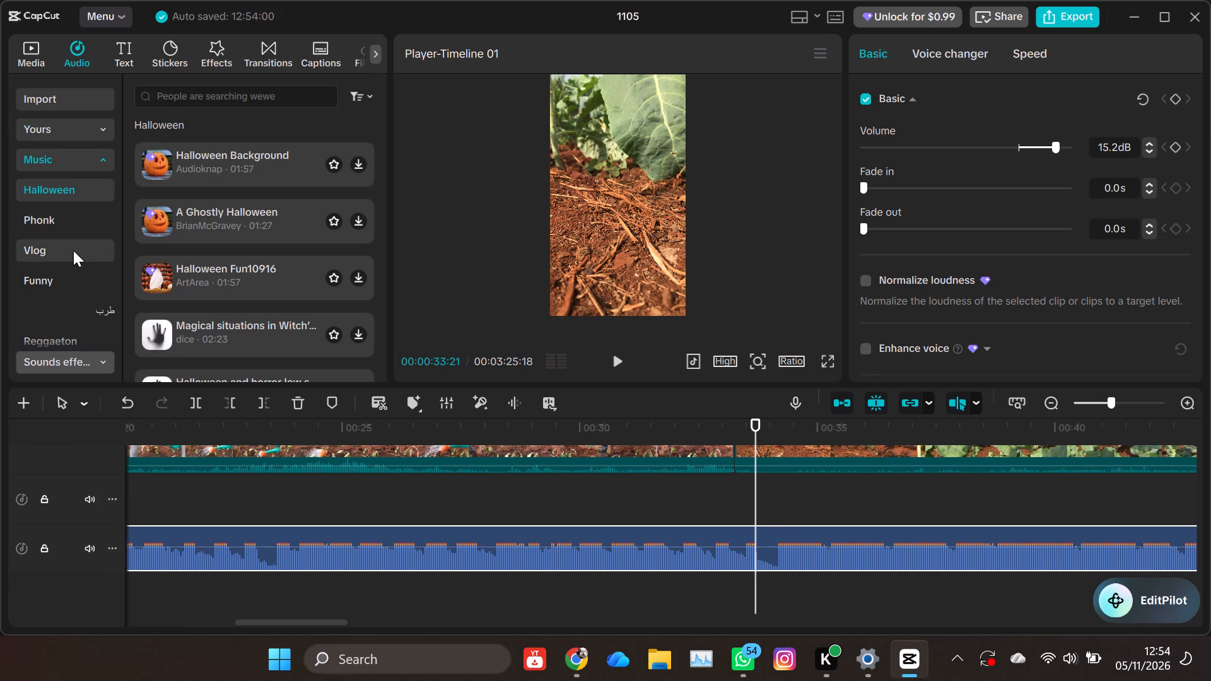
{"action": "scroll", "coordinate": [177, 288], "scroll_direction": "down", "scroll_amount": 2}
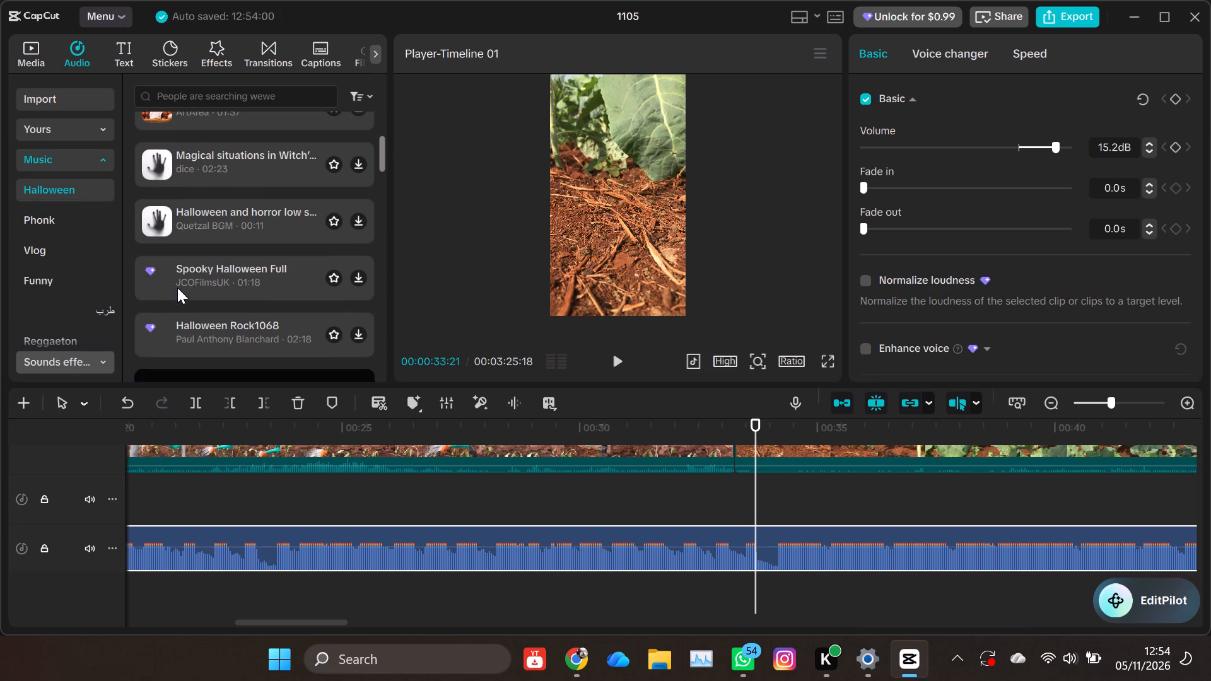
{"action": "left_click", "coordinate": [160, 226]}
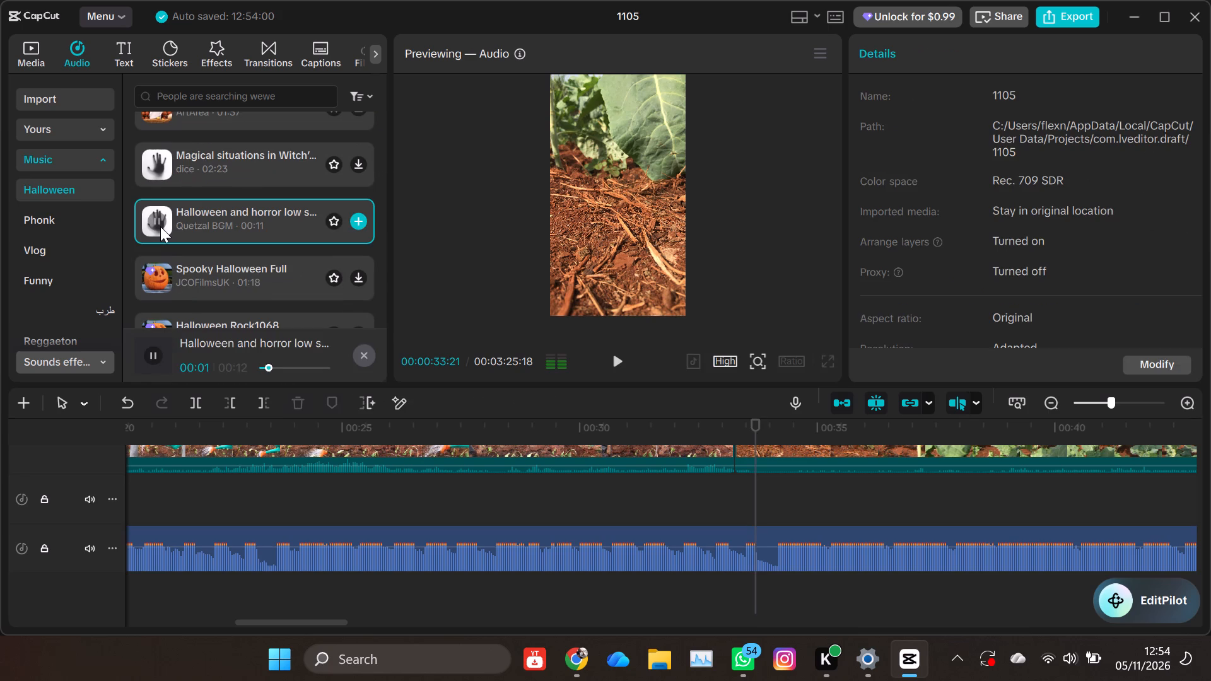
{"action": "left_click", "coordinate": [155, 220]}
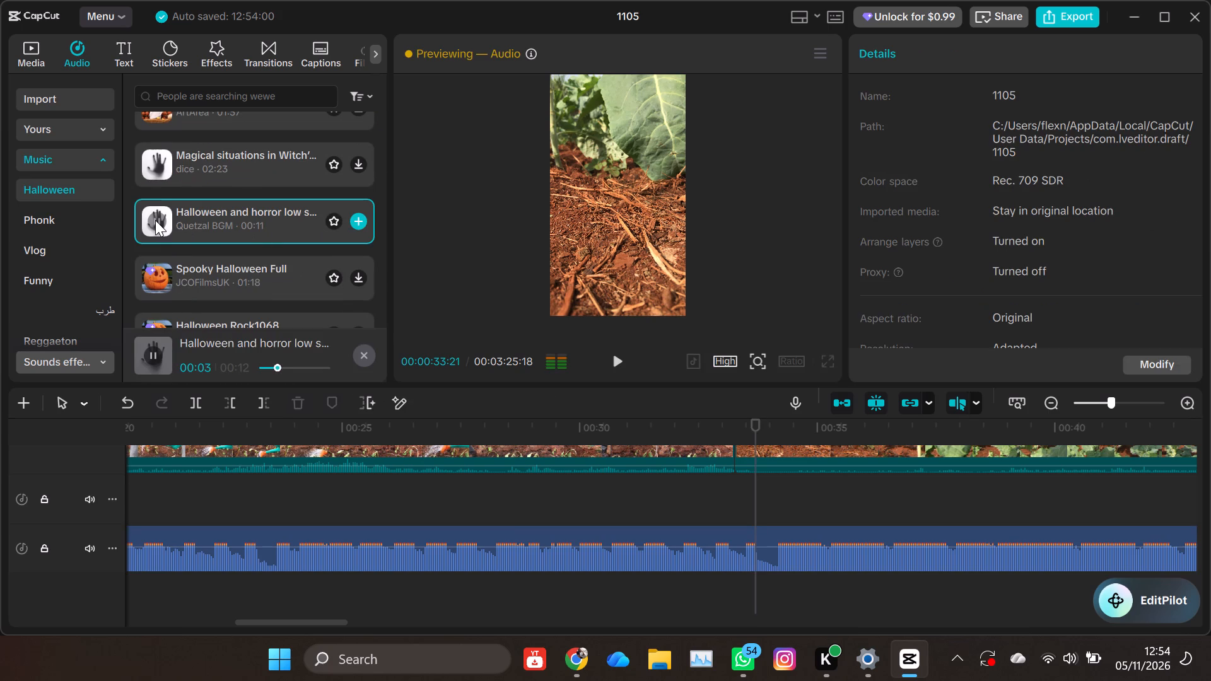
{"action": "scroll", "coordinate": [201, 242], "scroll_direction": "down", "scroll_amount": 4}
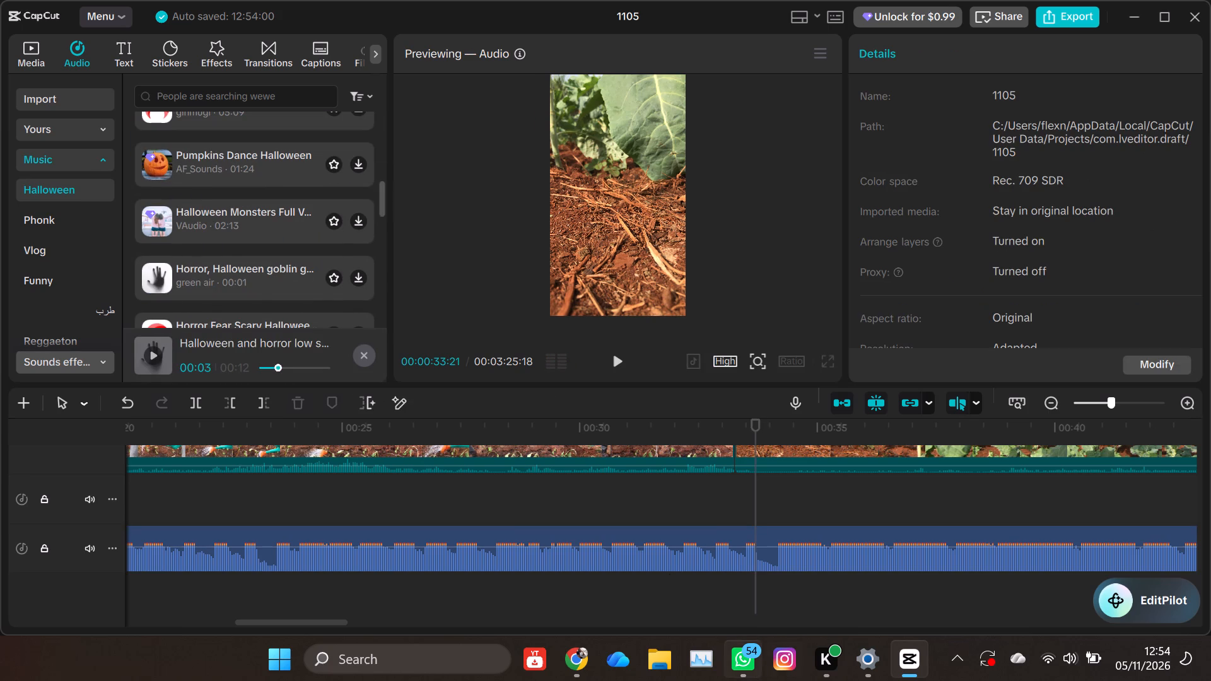
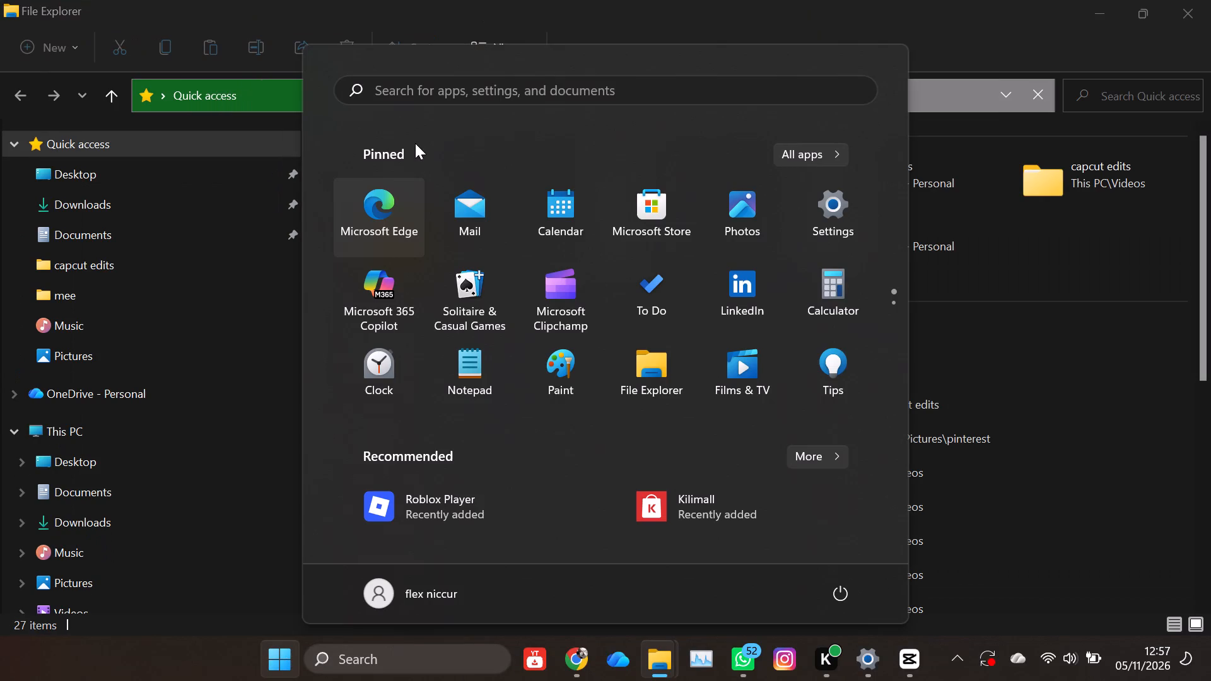
{"action": "left_click", "coordinate": [423, 88]}
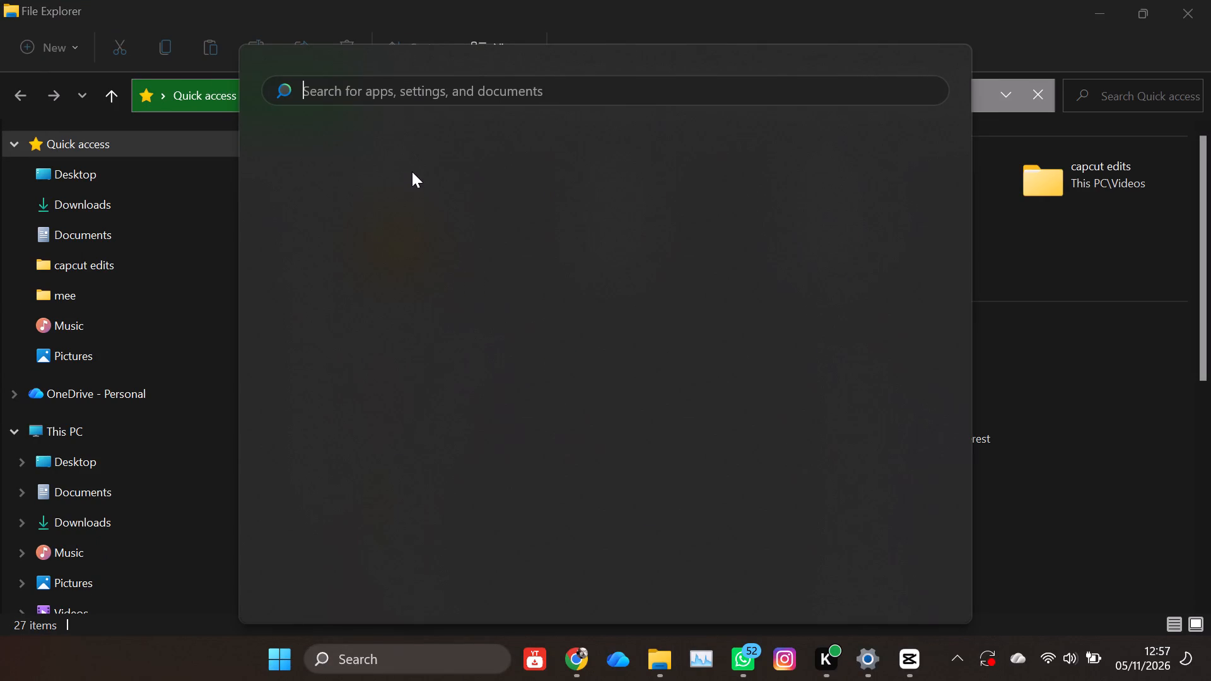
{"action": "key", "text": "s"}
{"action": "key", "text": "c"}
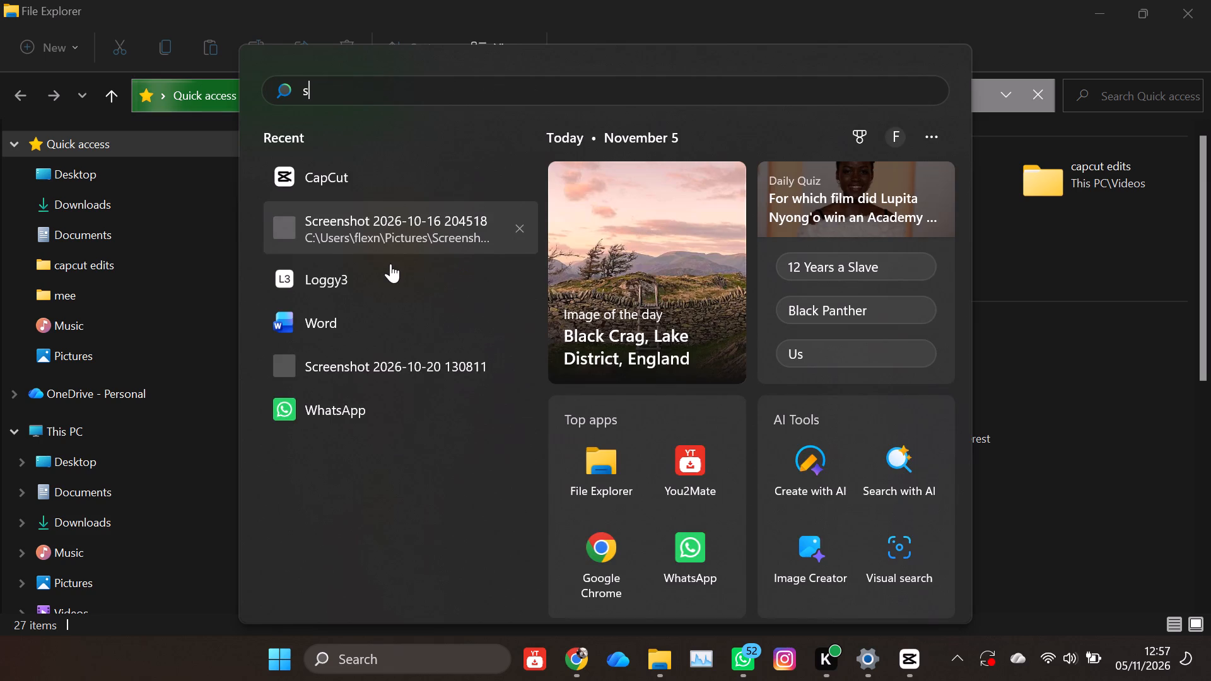
{"action": "right_click", "coordinate": [365, 233]}
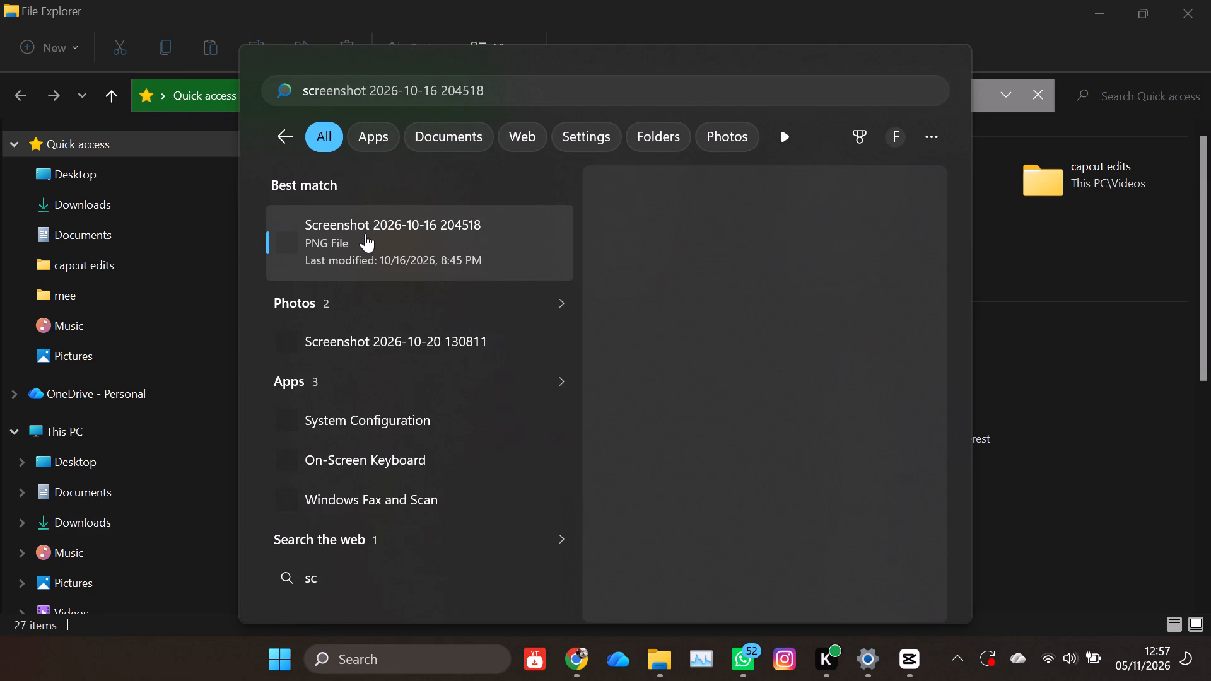
{"action": "right_click", "coordinate": [366, 228]}
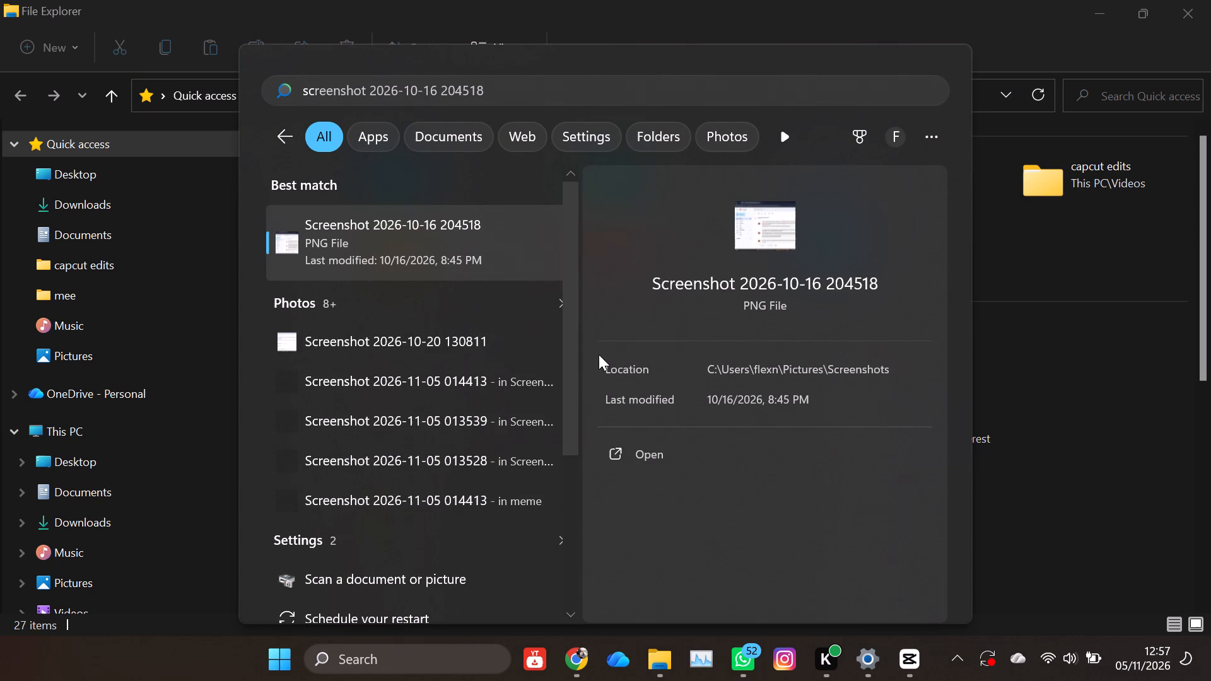
{"action": "right_click", "coordinate": [424, 244]}
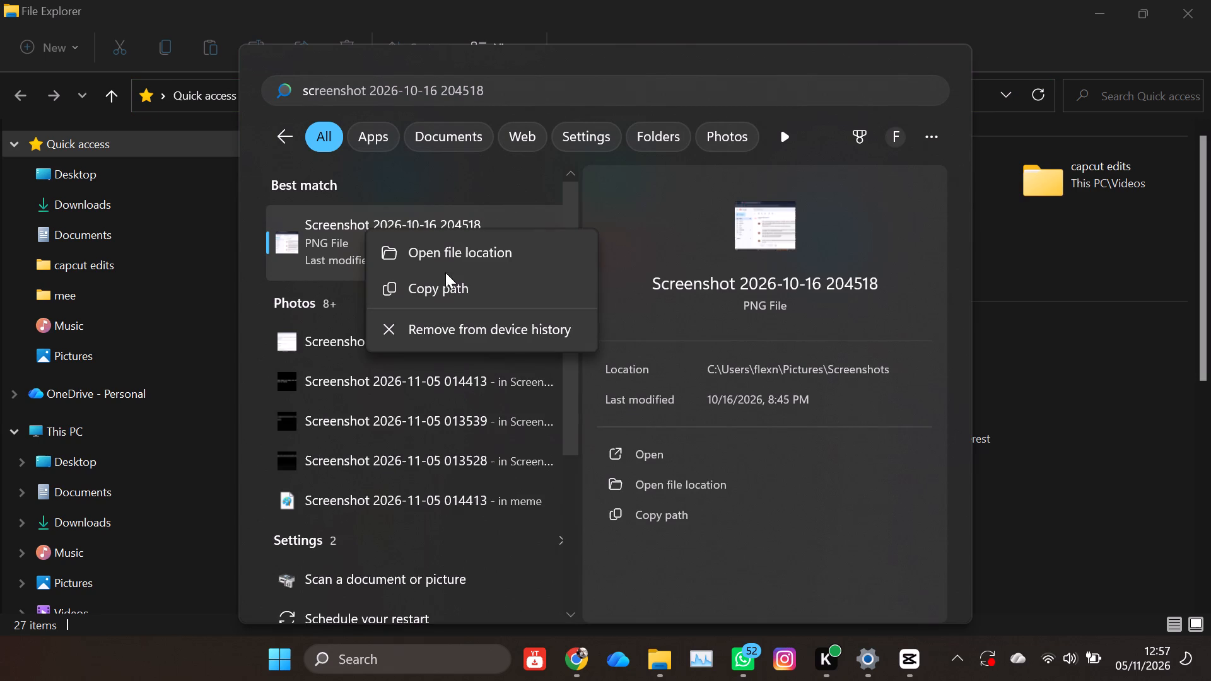
{"action": "left_click", "coordinate": [450, 257]}
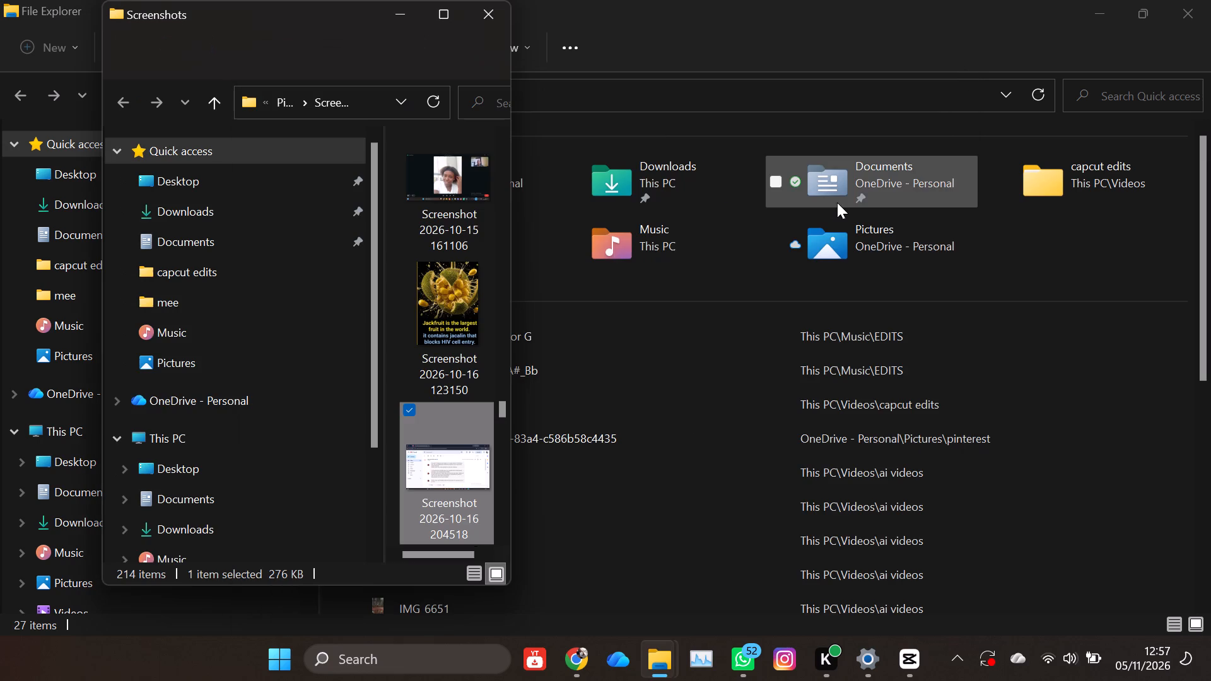
Look through the most recent images in the Screenshots folder in File Explorer.
{"action": "left_click", "coordinate": [448, 14]}
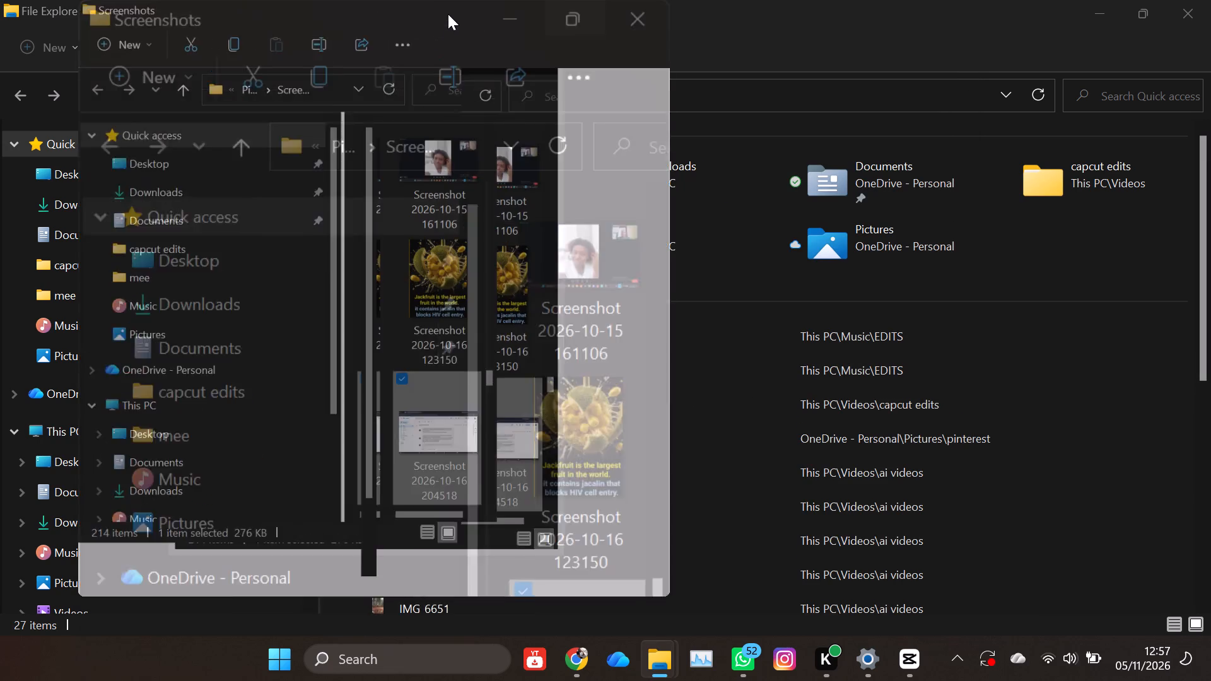
{"action": "scroll", "coordinate": [948, 525], "scroll_direction": "down", "scroll_amount": 3}
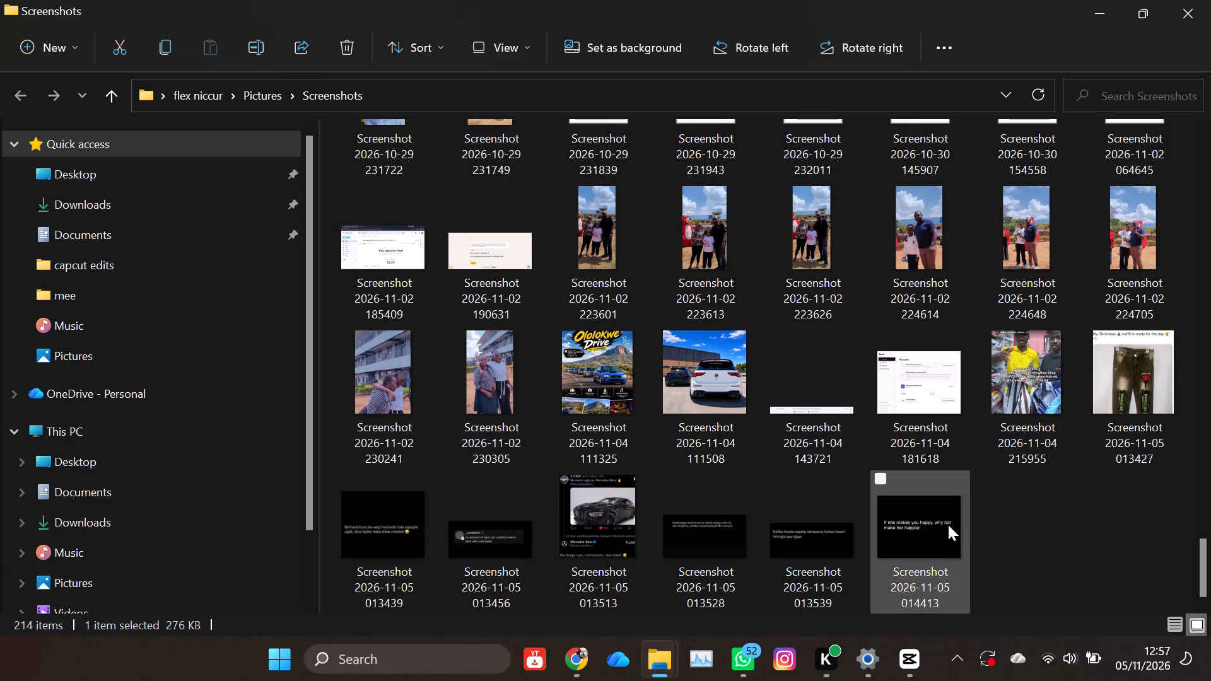
{"action": "scroll", "coordinate": [947, 557], "scroll_direction": "up", "scroll_amount": 1}
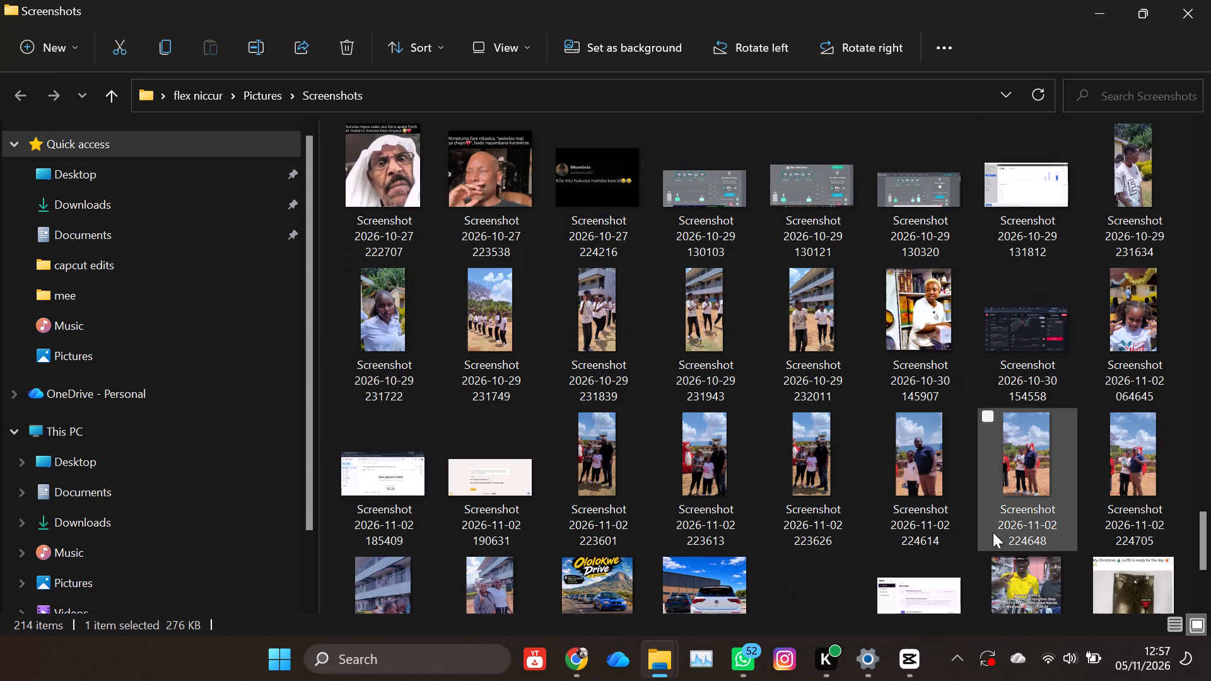
{"action": "scroll", "coordinate": [904, 507], "scroll_direction": "down", "scroll_amount": 1}
{"action": "left_click", "coordinate": [906, 253]}
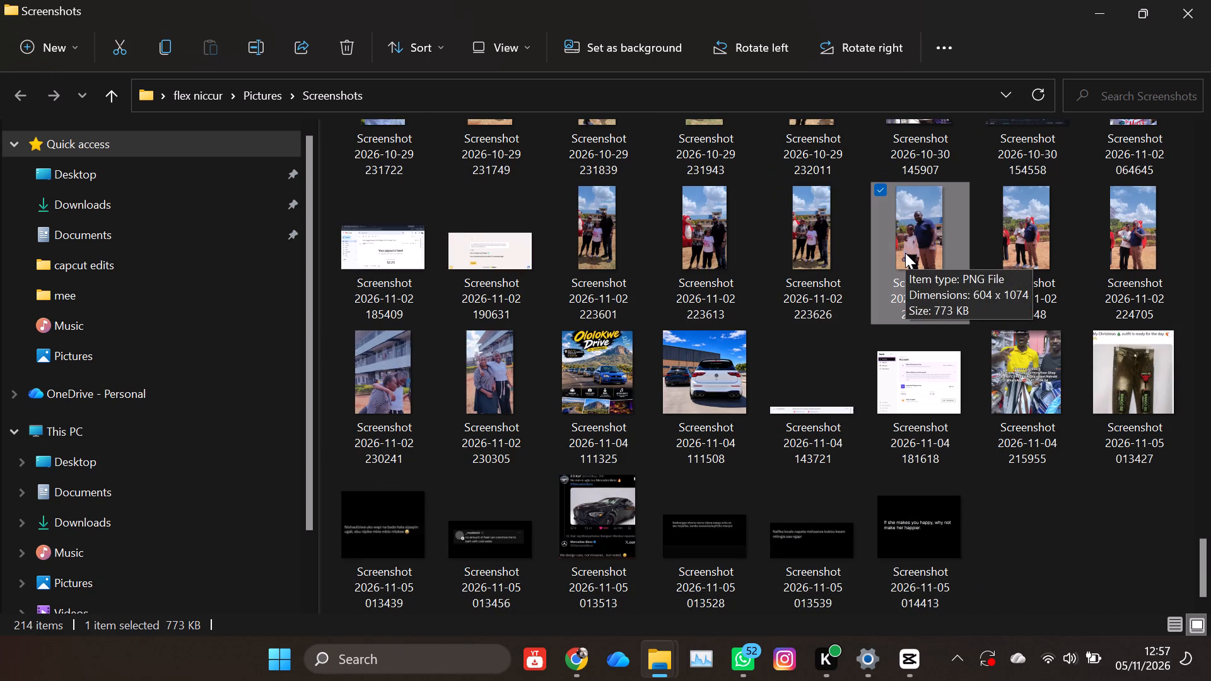
{"action": "key", "text": "shift+Right"}
{"action": "key", "text": "shift+Right"}
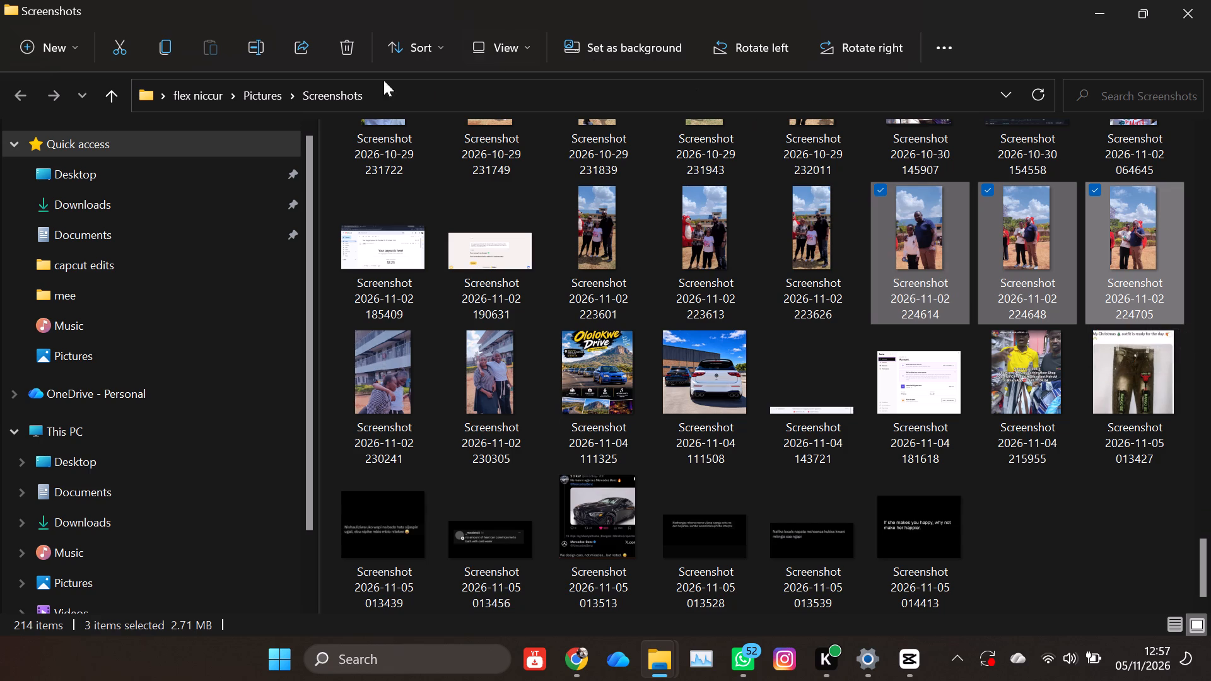
{"action": "left_click", "coordinate": [165, 51]}
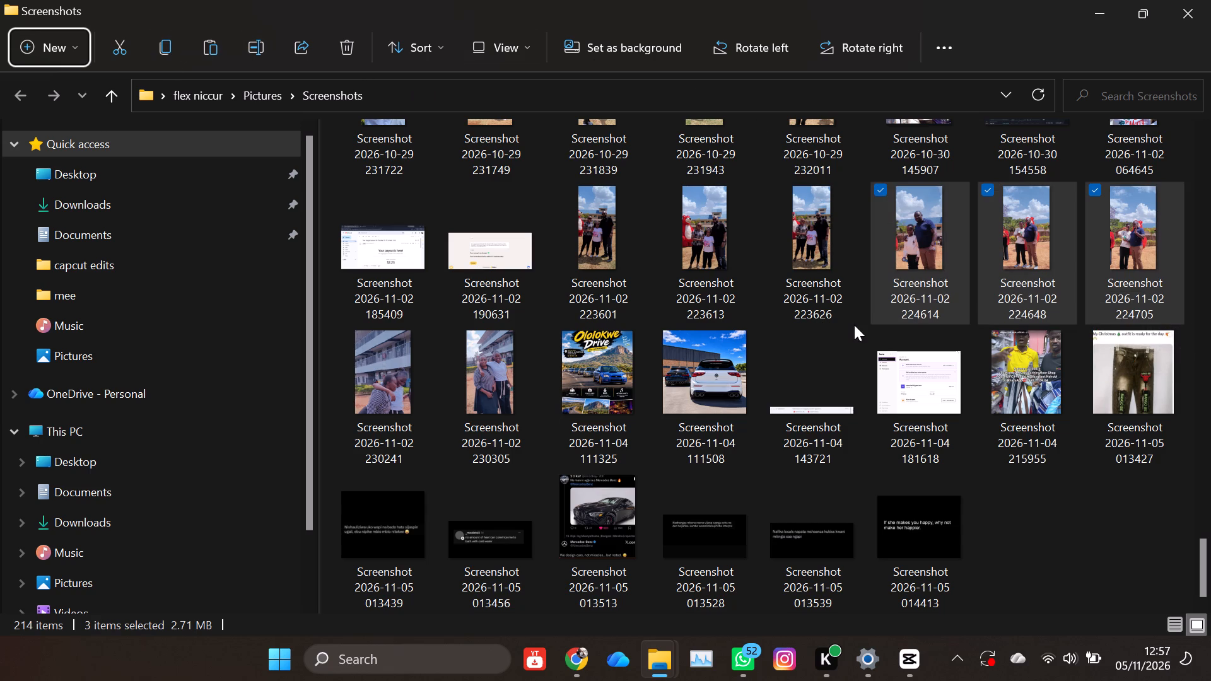
{"action": "scroll", "coordinate": [854, 325], "scroll_direction": "up", "scroll_amount": 1}
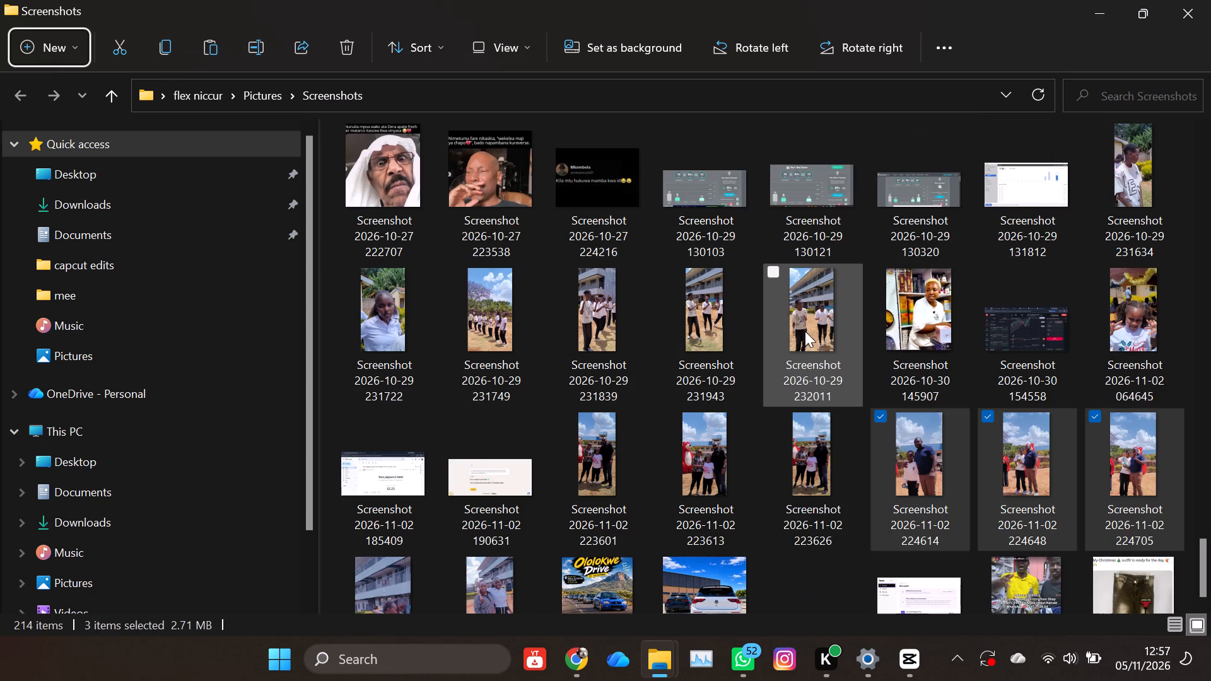
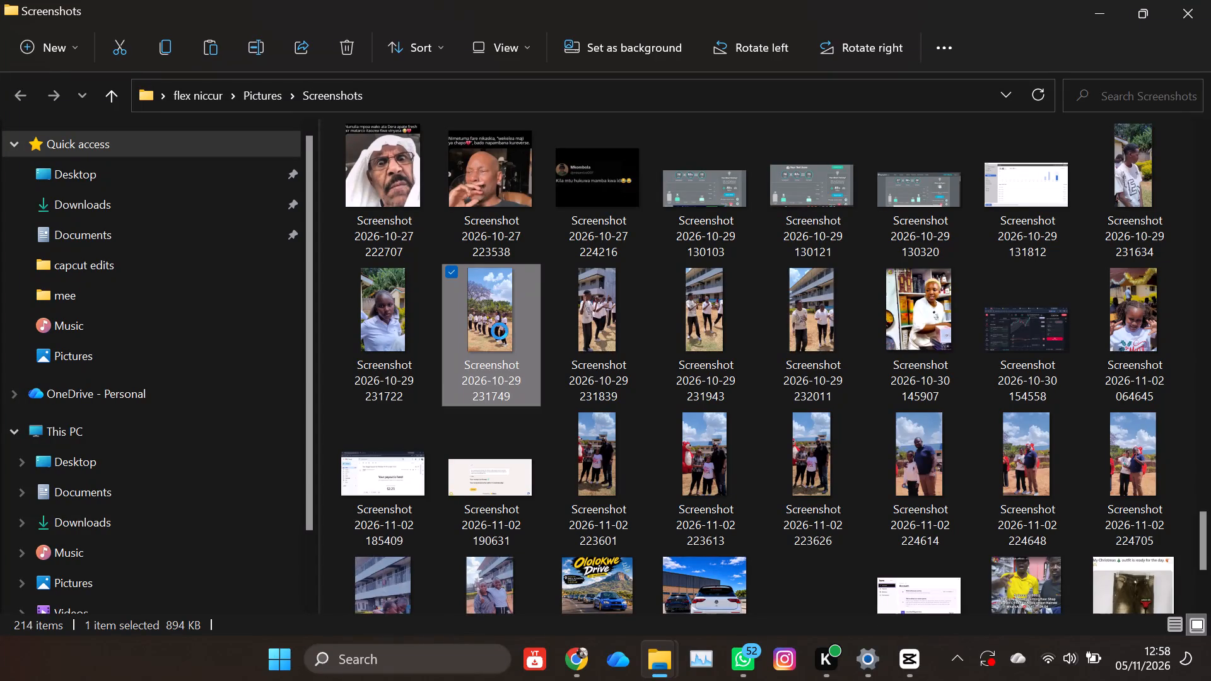
{"action": "key", "text": "shift+Right"}
{"action": "key", "text": "shift+Right"}
{"action": "key", "text": "shift+Right"}
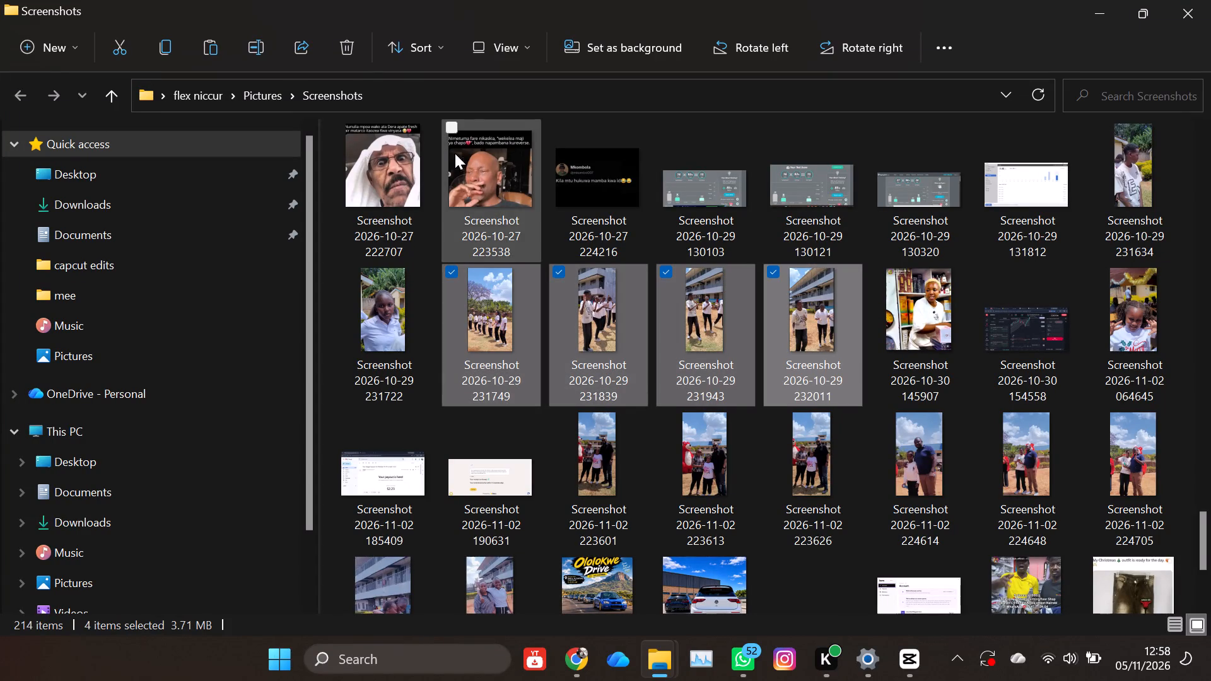
{"action": "left_click", "coordinate": [167, 43]}
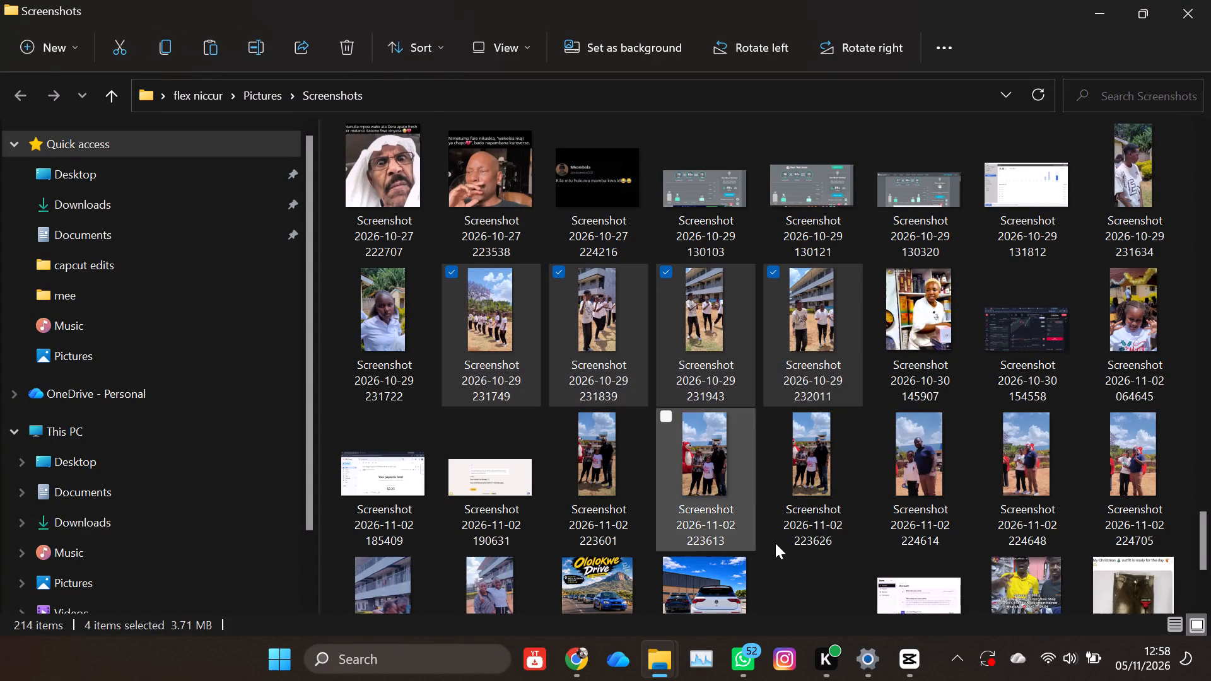
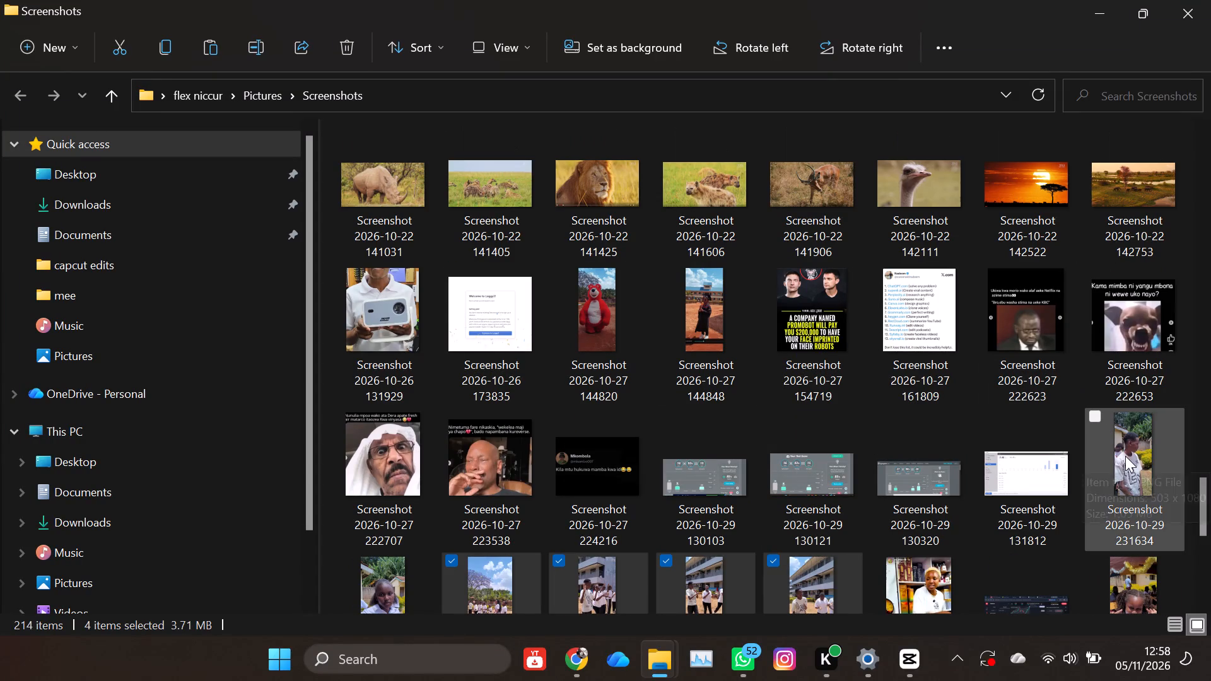
{"action": "left_click", "coordinate": [1125, 456]}
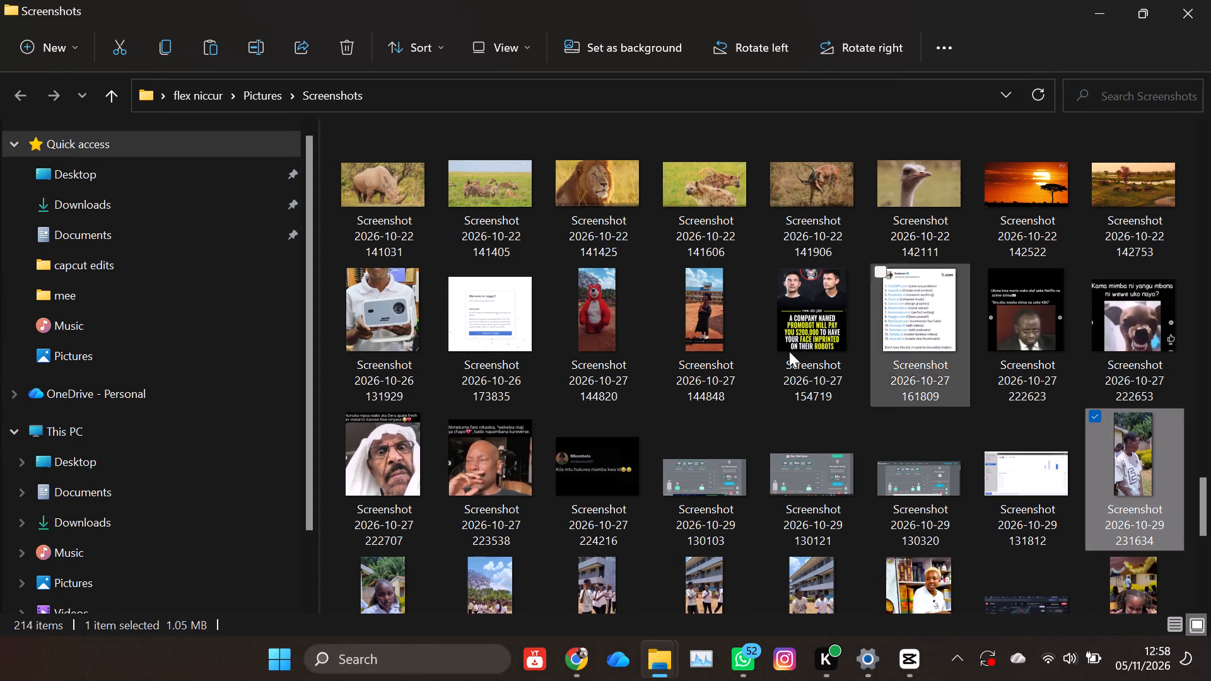
{"action": "left_click", "coordinate": [167, 47]}
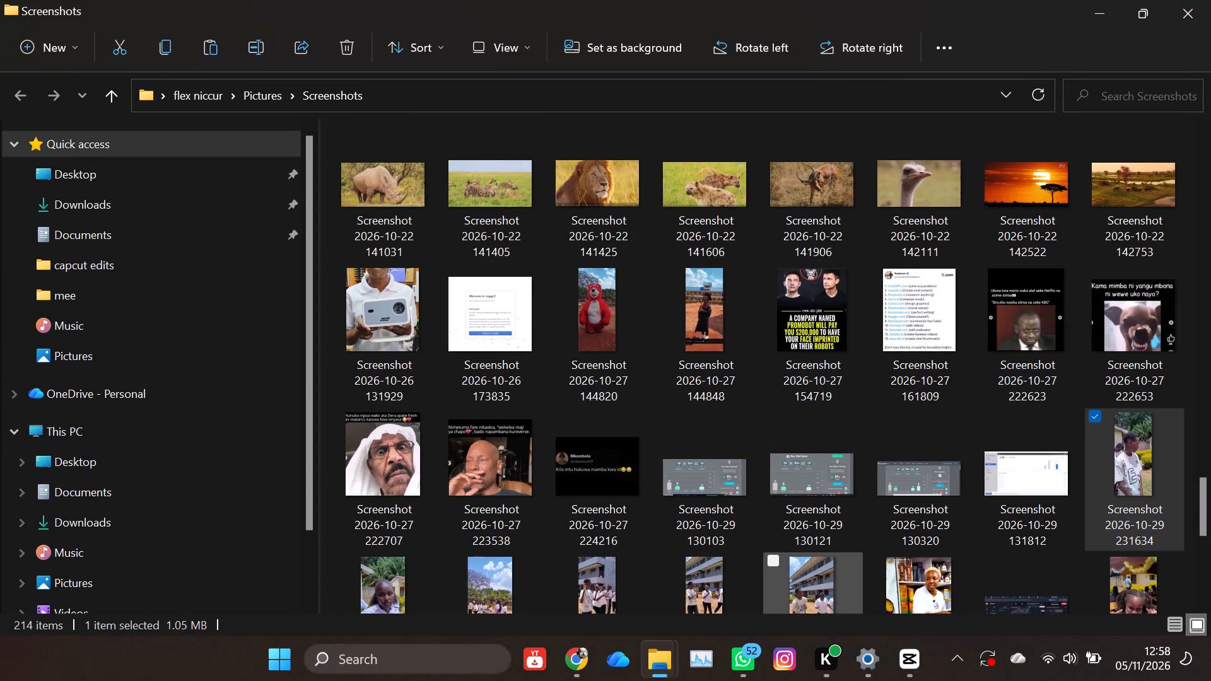
{"action": "left_click", "coordinate": [753, 662]}
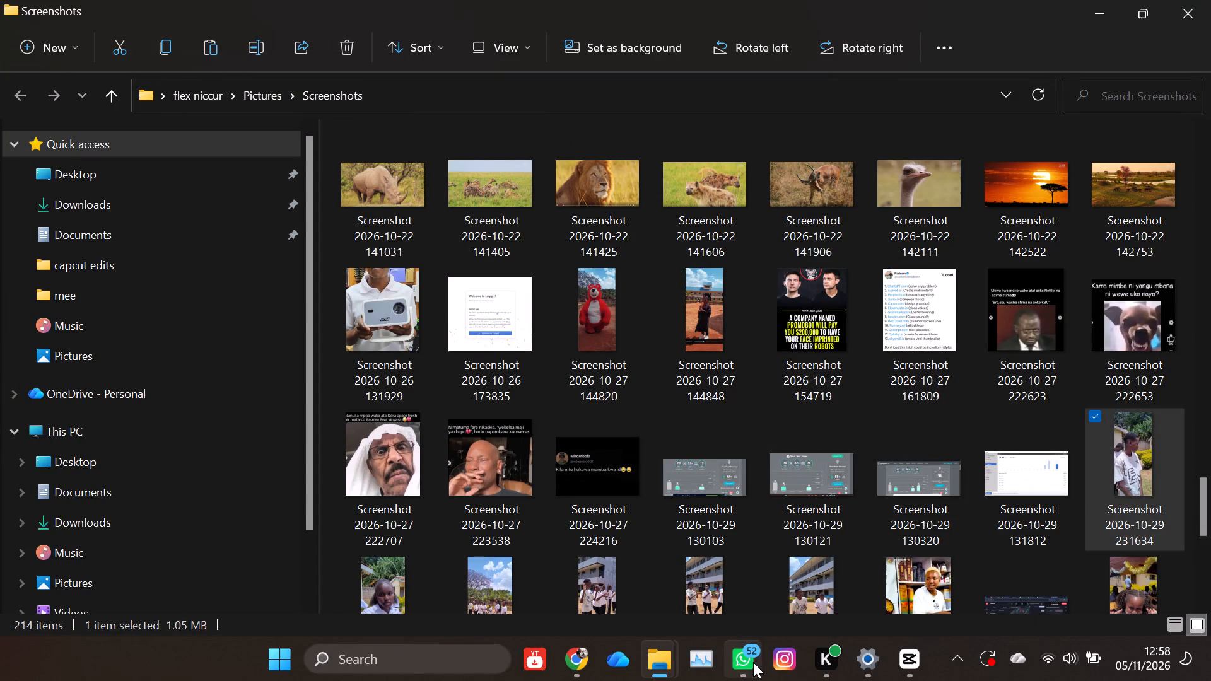
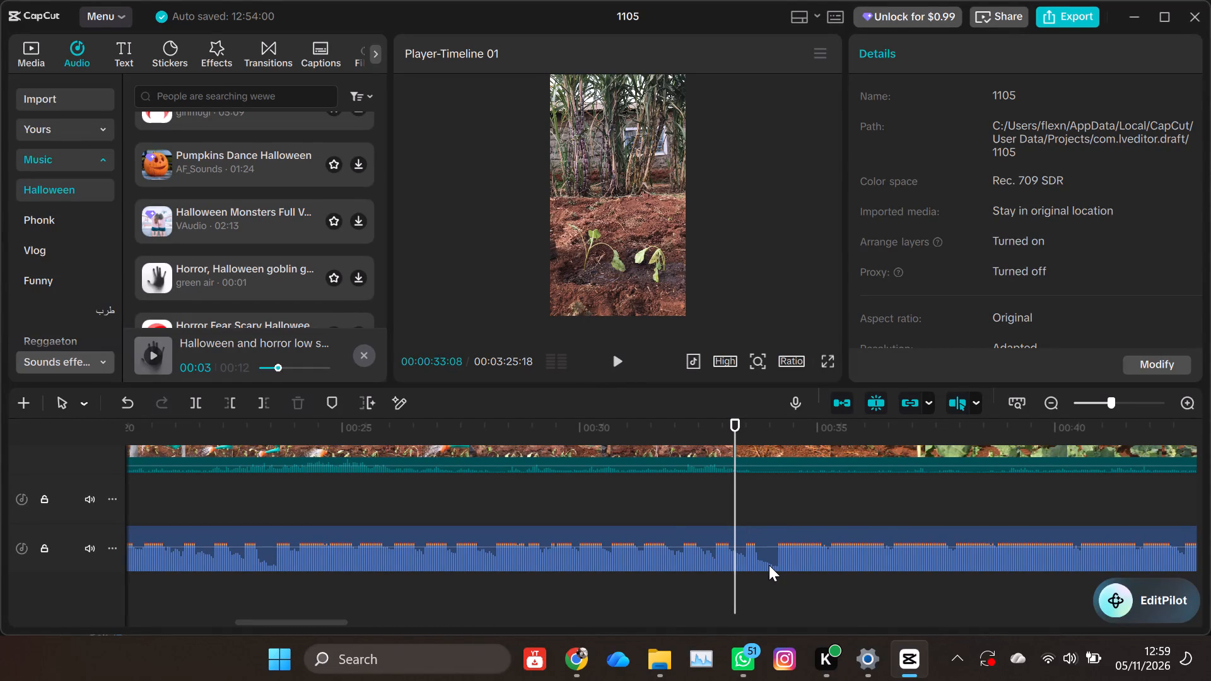
Play the timeline from about 00:00:32 through the clip cut just after 00:00:33 to check the background music there.
{"action": "left_click", "coordinate": [677, 423]}
{"action": "left_click", "coordinate": [617, 359]}
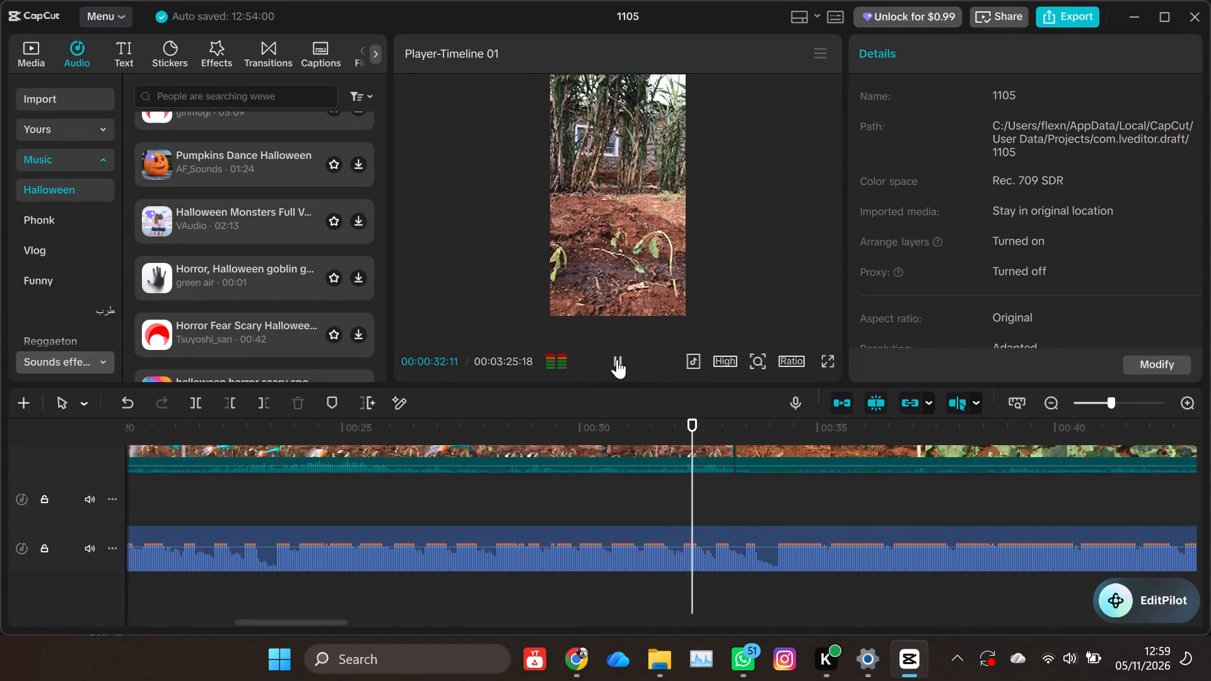
{"action": "left_click", "coordinate": [617, 359]}
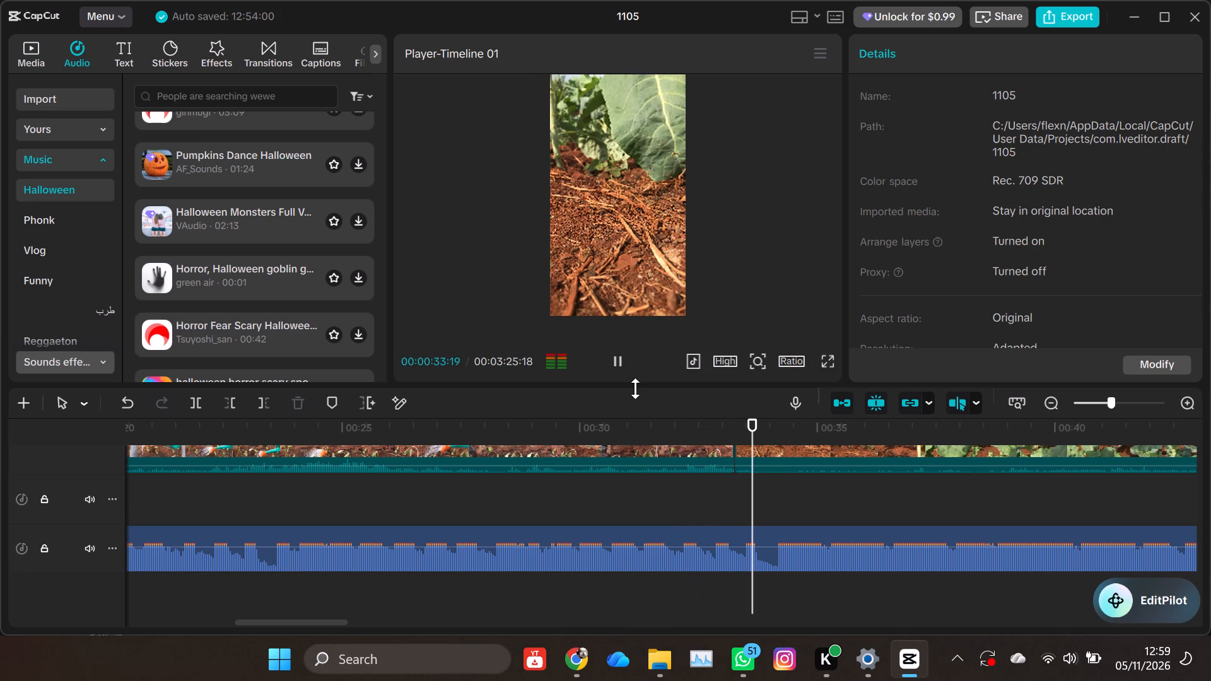
Cut off the background music clip at 00:00:34:06, removing everything after that point.
{"action": "left_click", "coordinate": [616, 359]}
{"action": "left_click", "coordinate": [616, 359]}
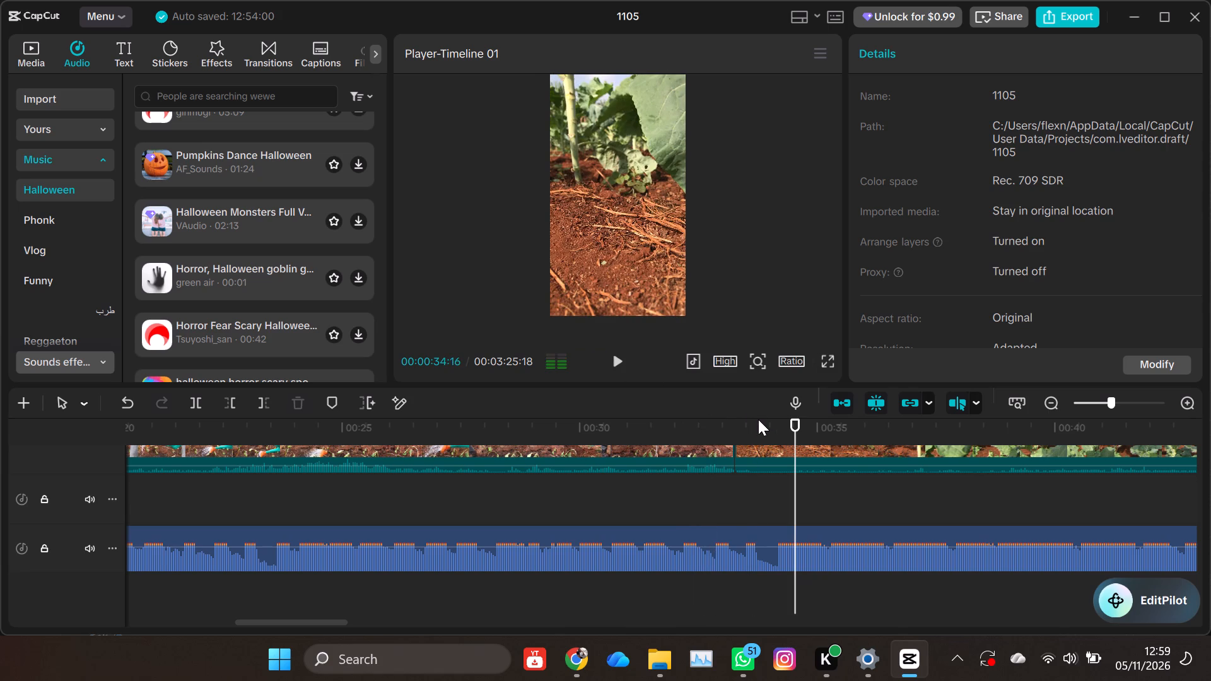
{"action": "left_click", "coordinate": [730, 431]}
{"action": "left_click", "coordinate": [621, 362]}
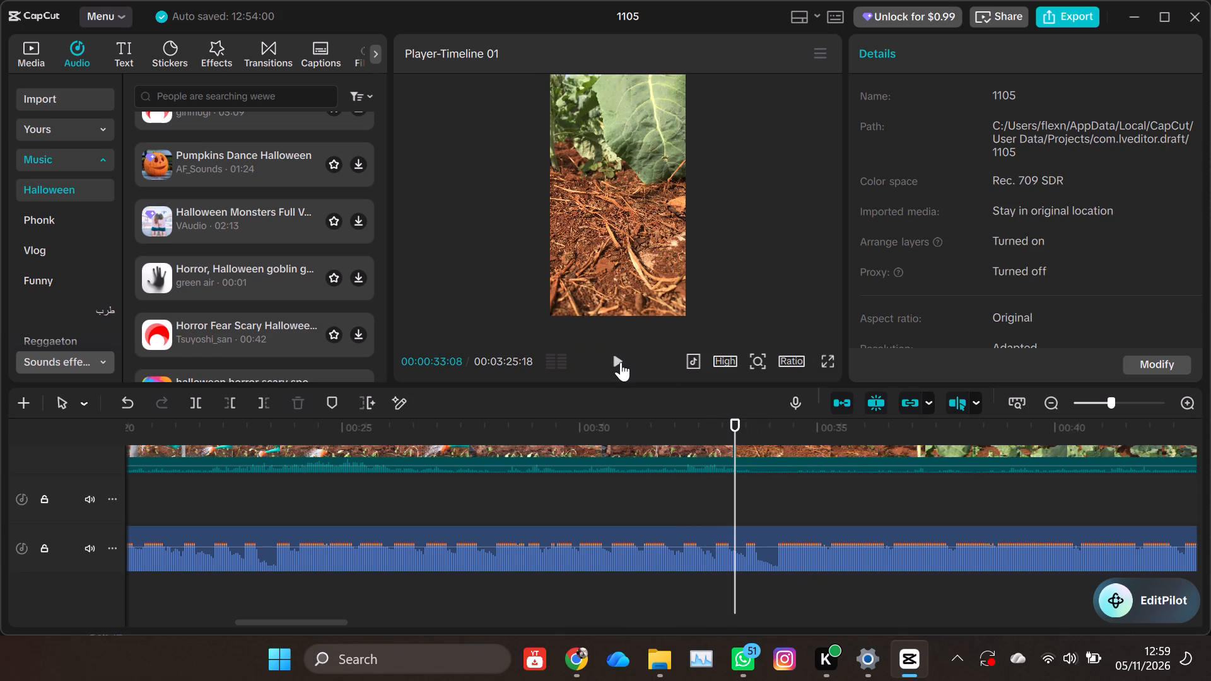
{"action": "left_click", "coordinate": [621, 362]}
{"action": "left_click", "coordinate": [773, 447]}
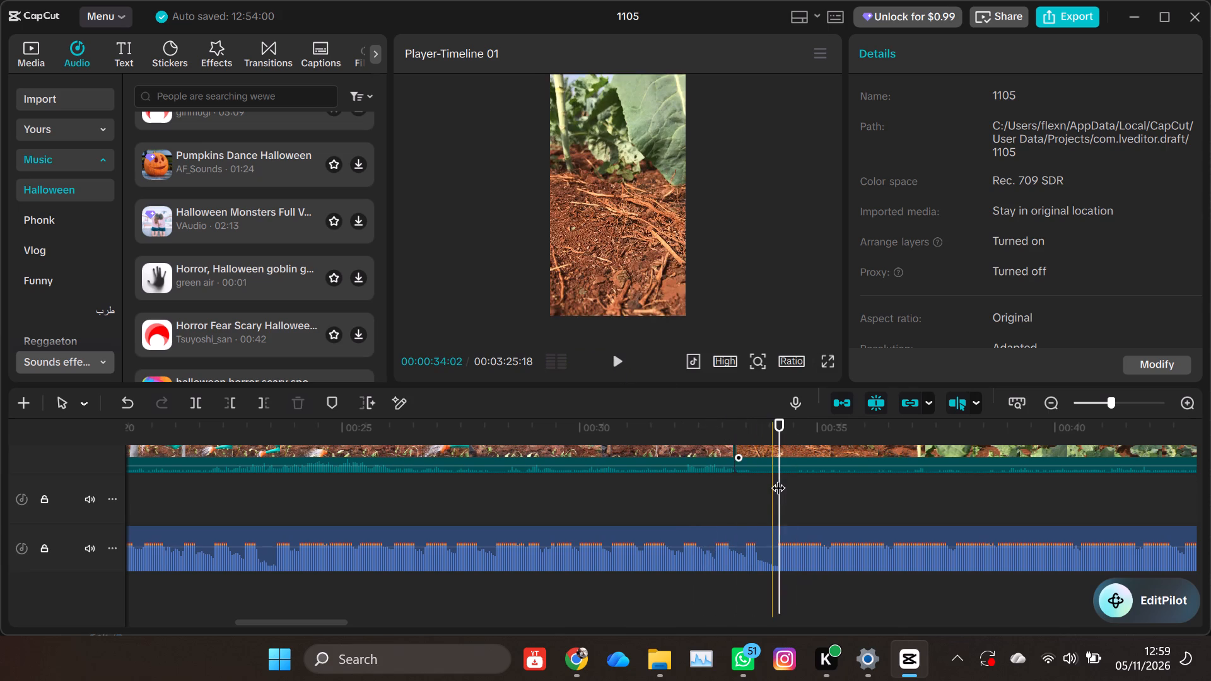
{"action": "left_click", "coordinate": [786, 532]}
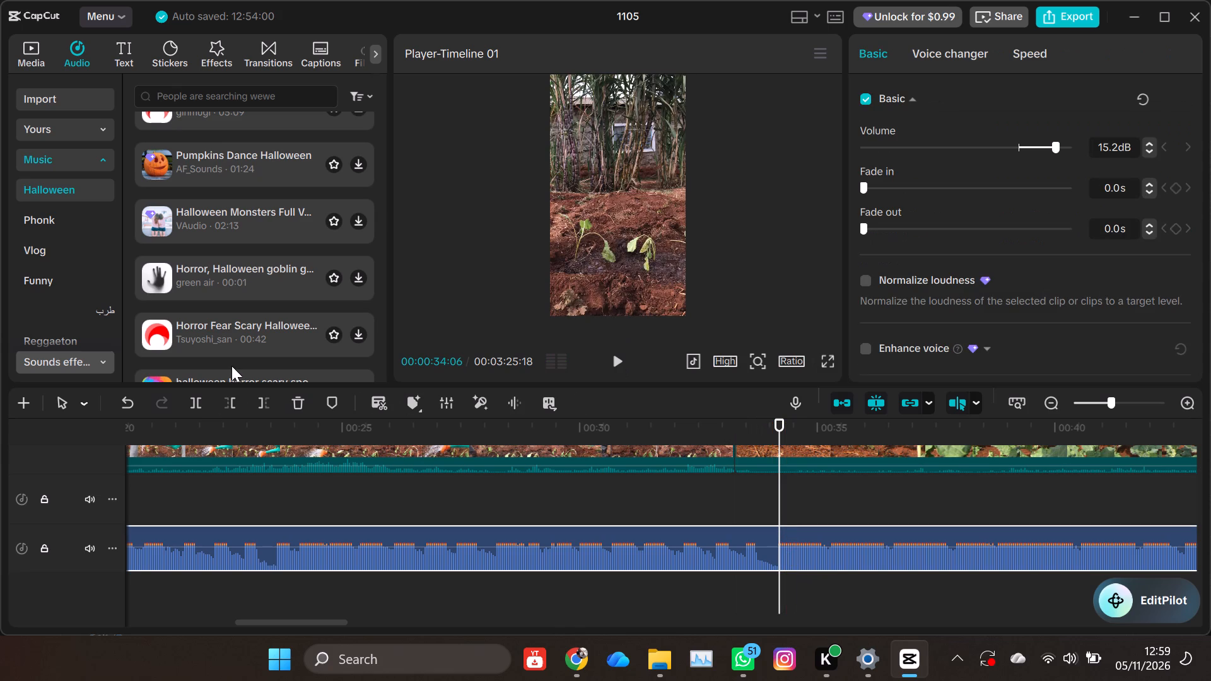
{"action": "left_click", "coordinate": [259, 402]}
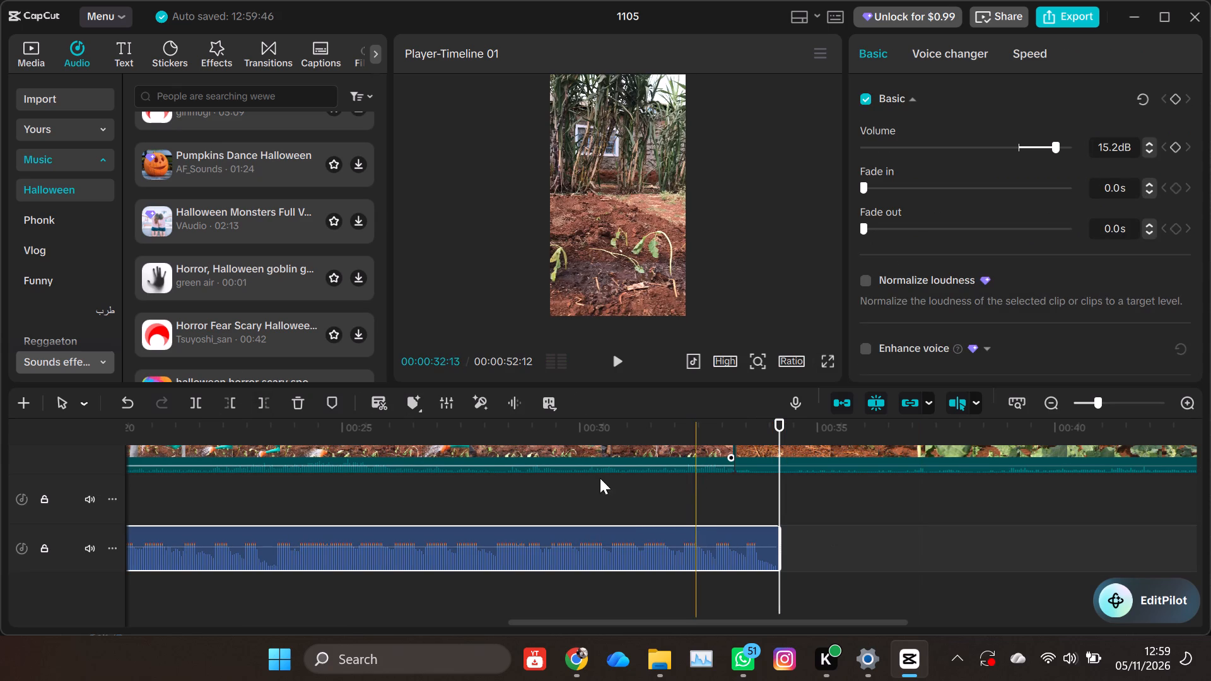
Search the music library for "surprised".
{"action": "scroll", "coordinate": [181, 172], "scroll_direction": "up", "scroll_amount": 4}
{"action": "left_click", "coordinate": [56, 100]}
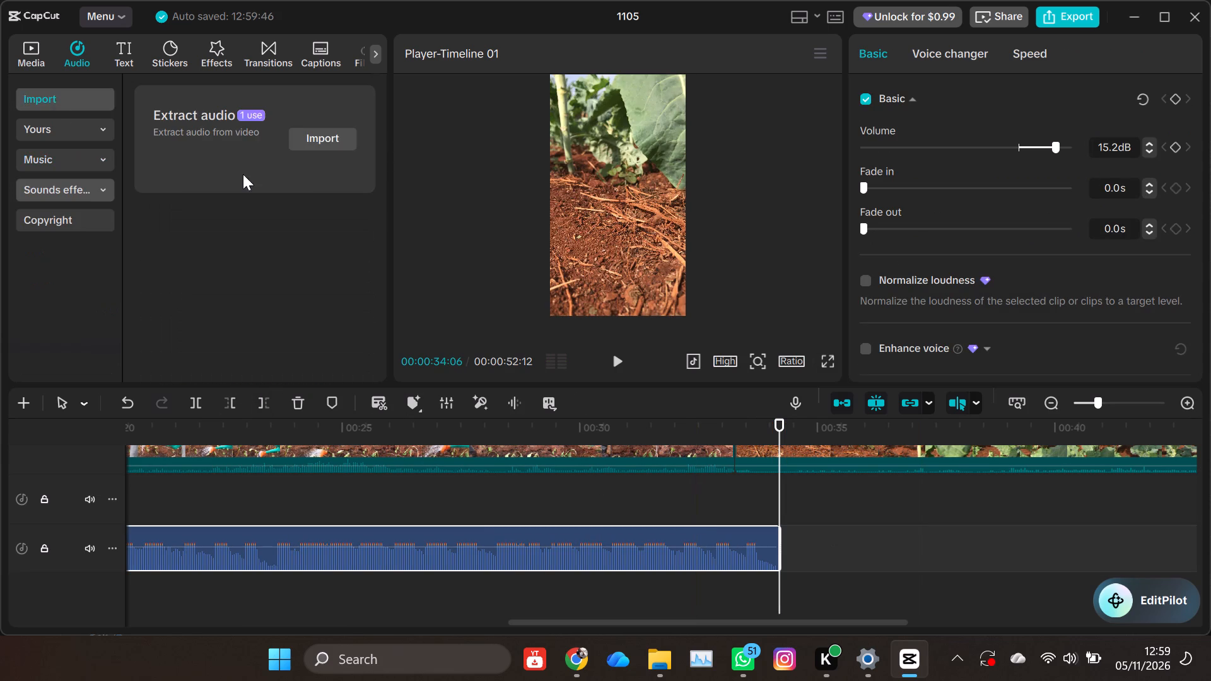
{"action": "left_click", "coordinate": [50, 132]}
{"action": "left_click", "coordinate": [57, 214]}
{"action": "scroll", "coordinate": [236, 200], "scroll_direction": "up", "scroll_amount": 3}
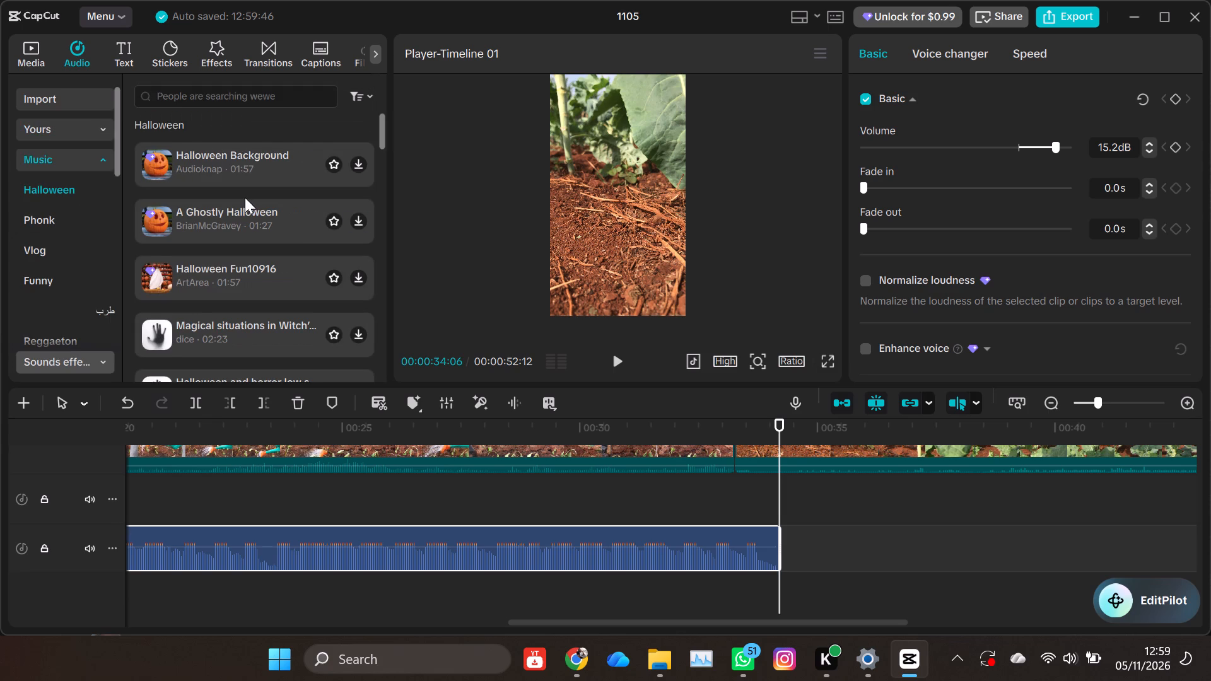
{"action": "scroll", "coordinate": [245, 197], "scroll_direction": "up", "scroll_amount": 6}
{"action": "left_click", "coordinate": [218, 95]}
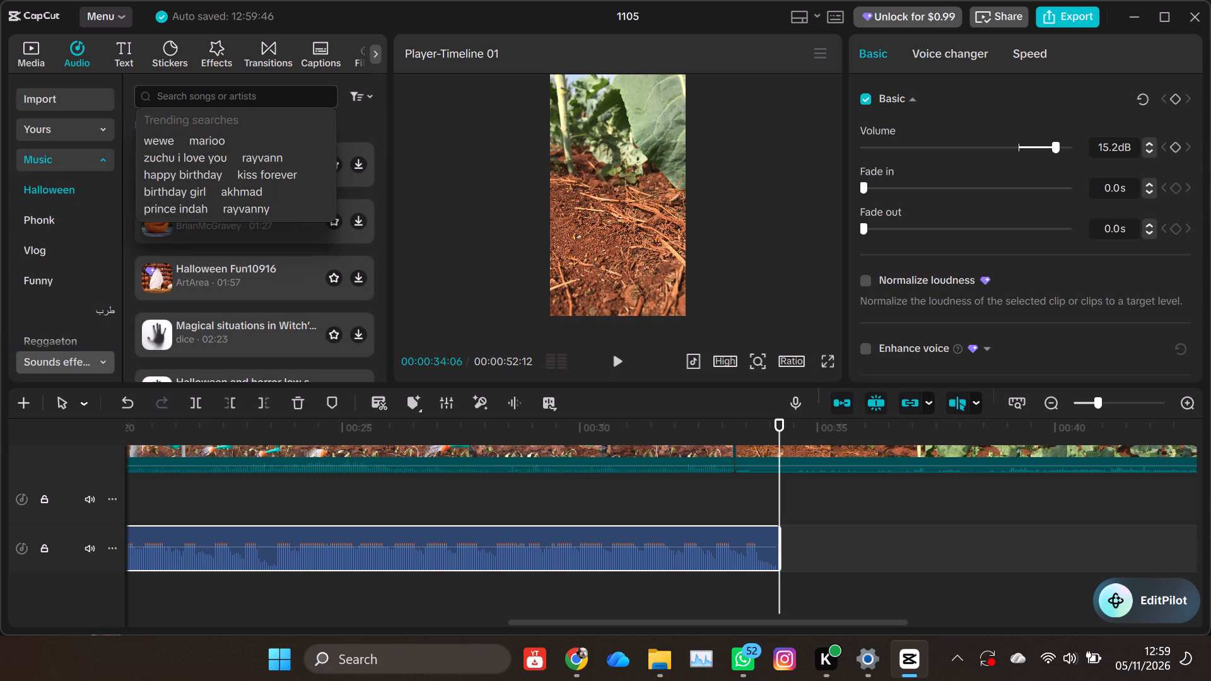
{"action": "type", "text": "surp"}
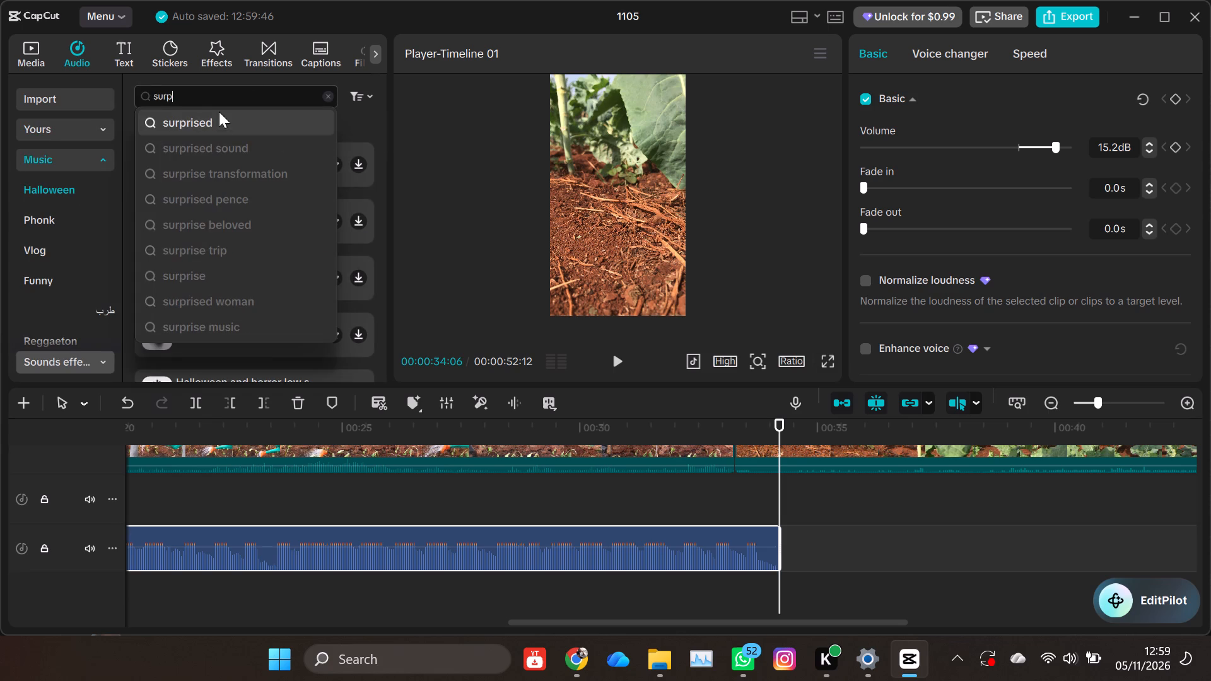
{"action": "left_click", "coordinate": [219, 130]}
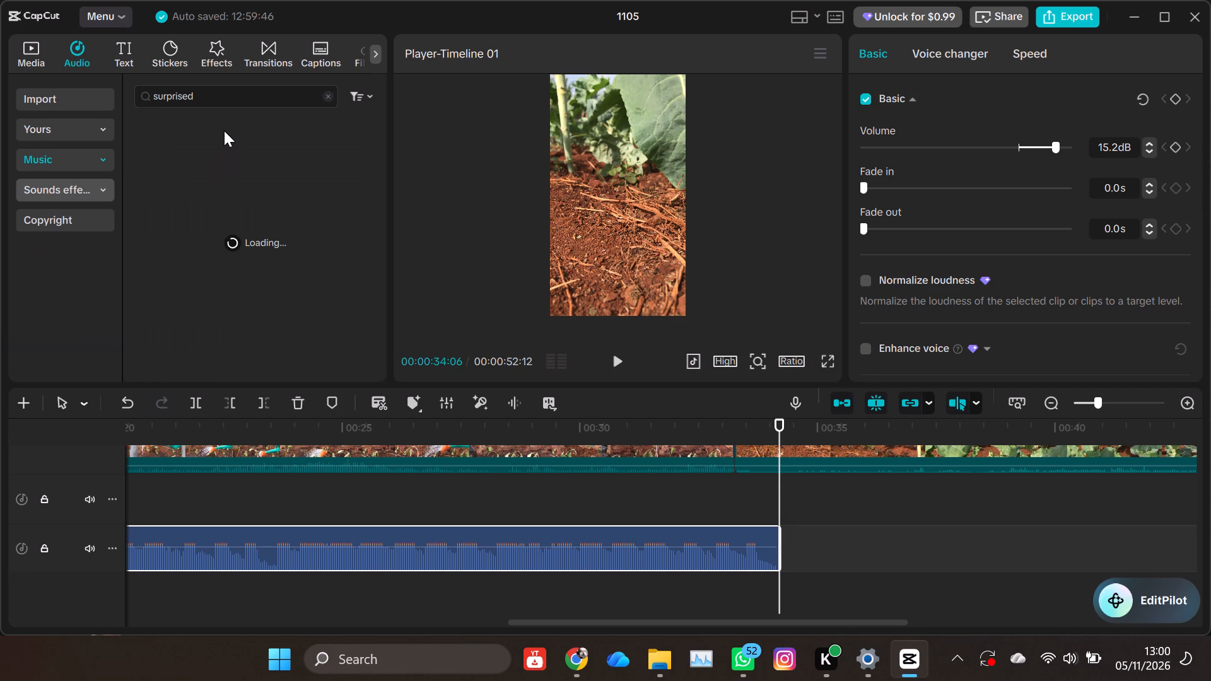
Replace the music library search with "weeks later".
{"action": "left_click", "coordinate": [219, 106]}
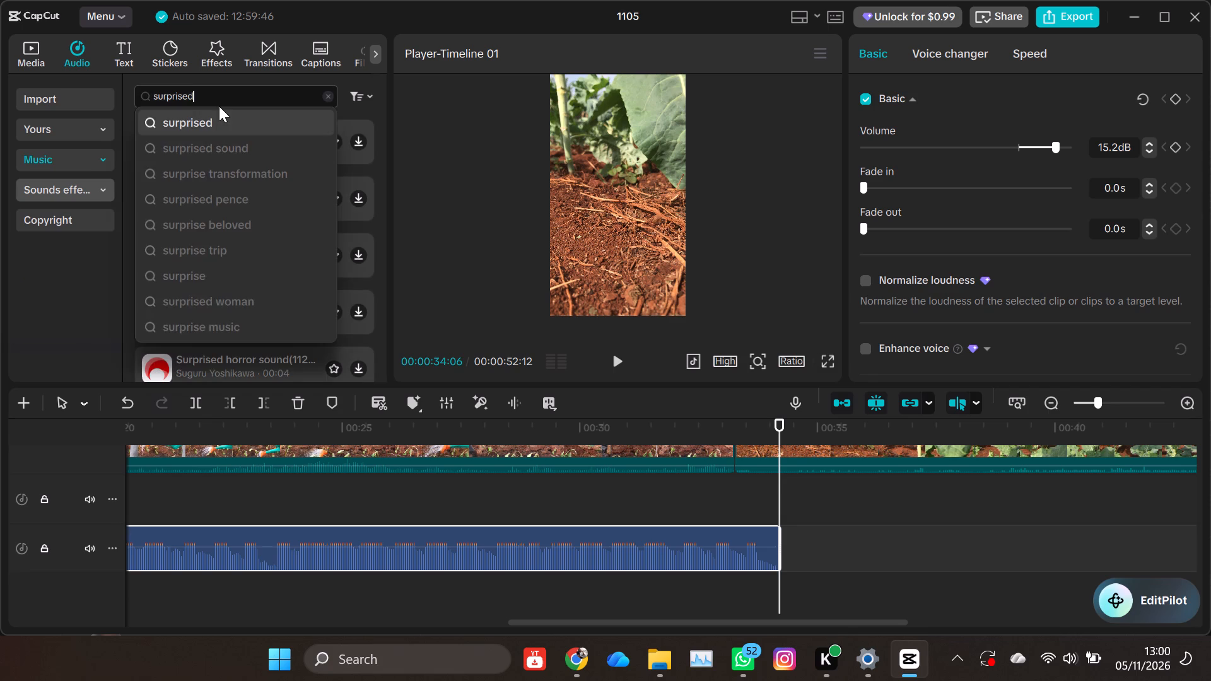
{"action": "left_click", "coordinate": [325, 98]}
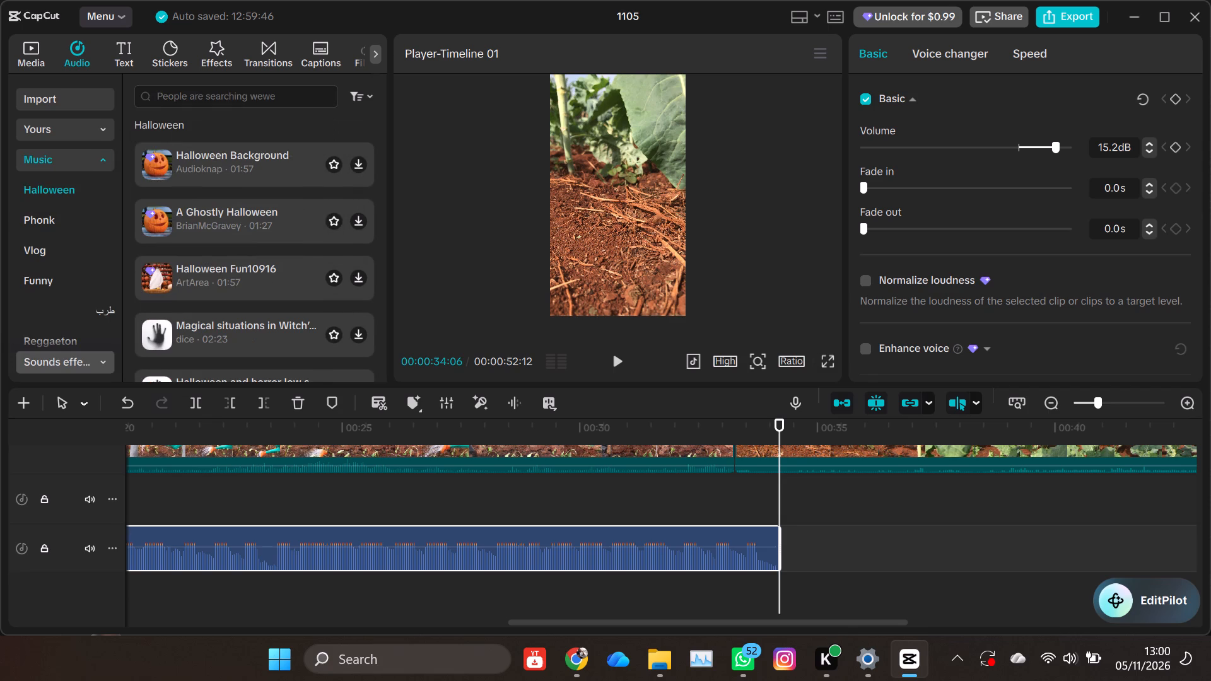
{"action": "type", "text": "weeks"}
{"action": "key", "text": "space"}
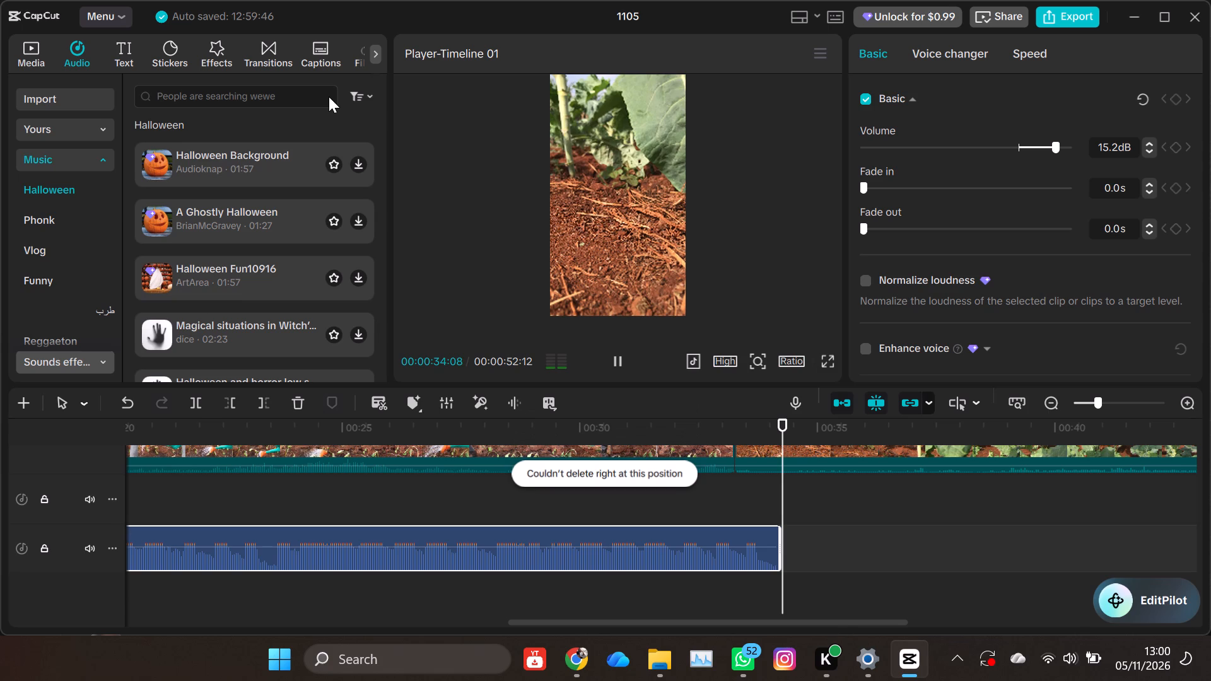
{"action": "left_click", "coordinate": [199, 92]}
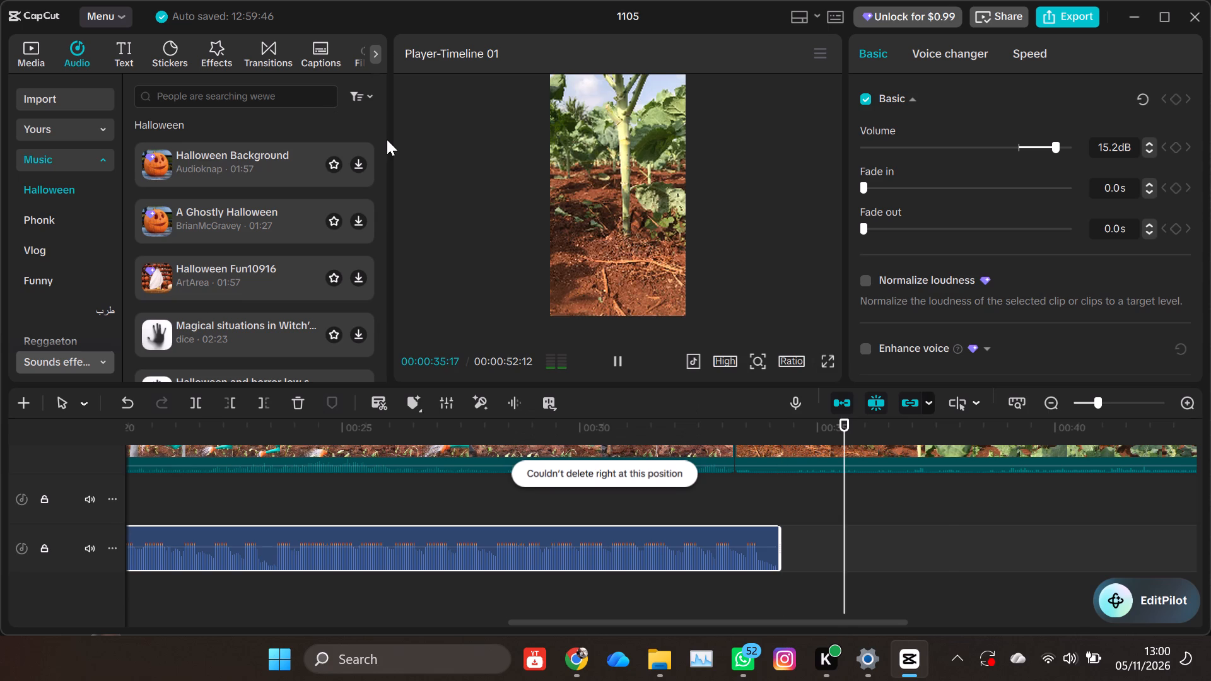
{"action": "type", "text": "week"}
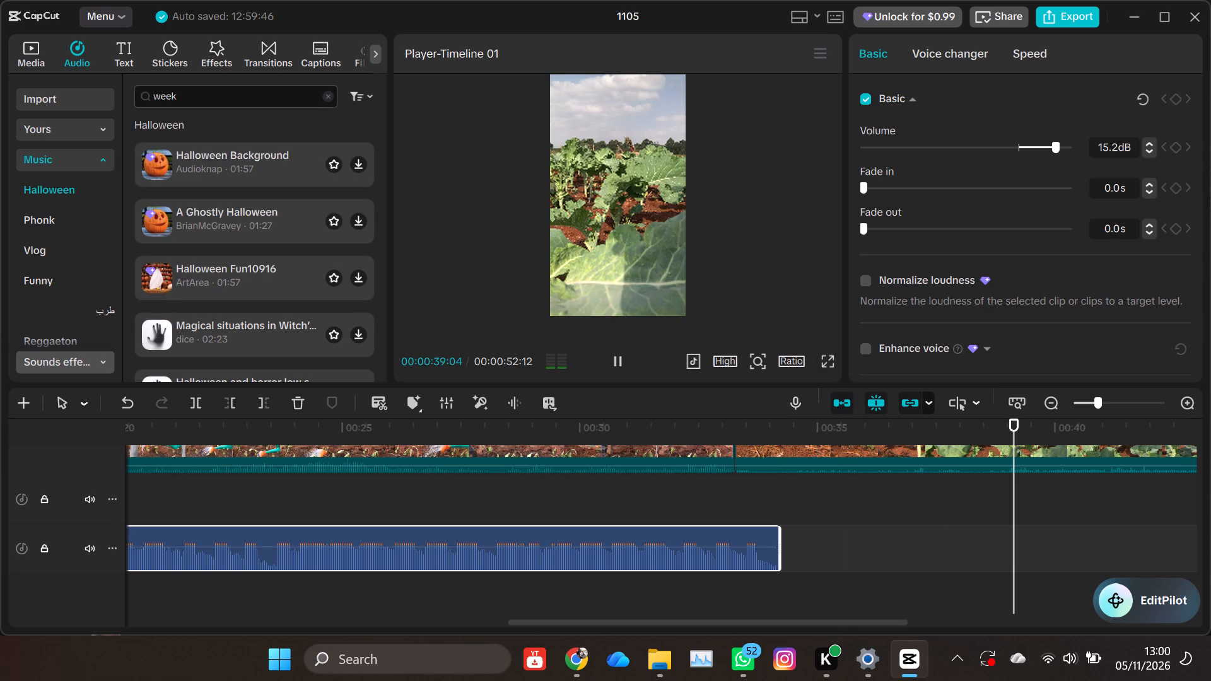
{"action": "key", "text": "s"}
{"action": "key", "text": "space"}
{"action": "type", "text": "later"}
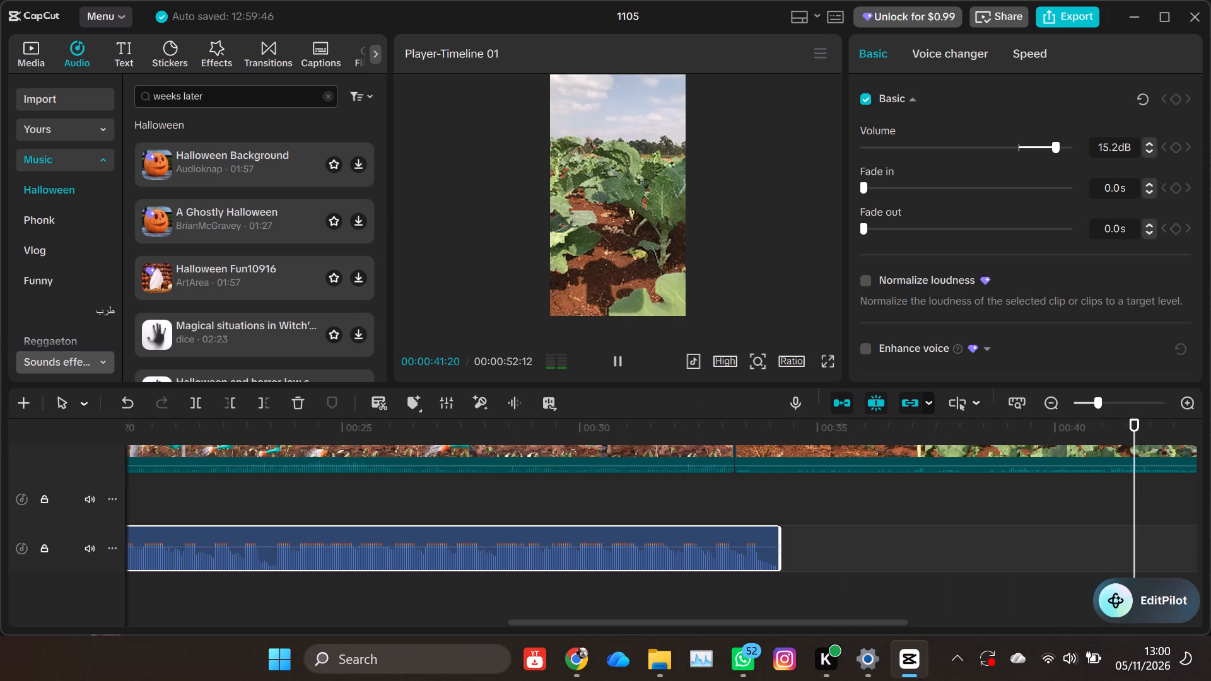
{"action": "key", "text": "Return"}
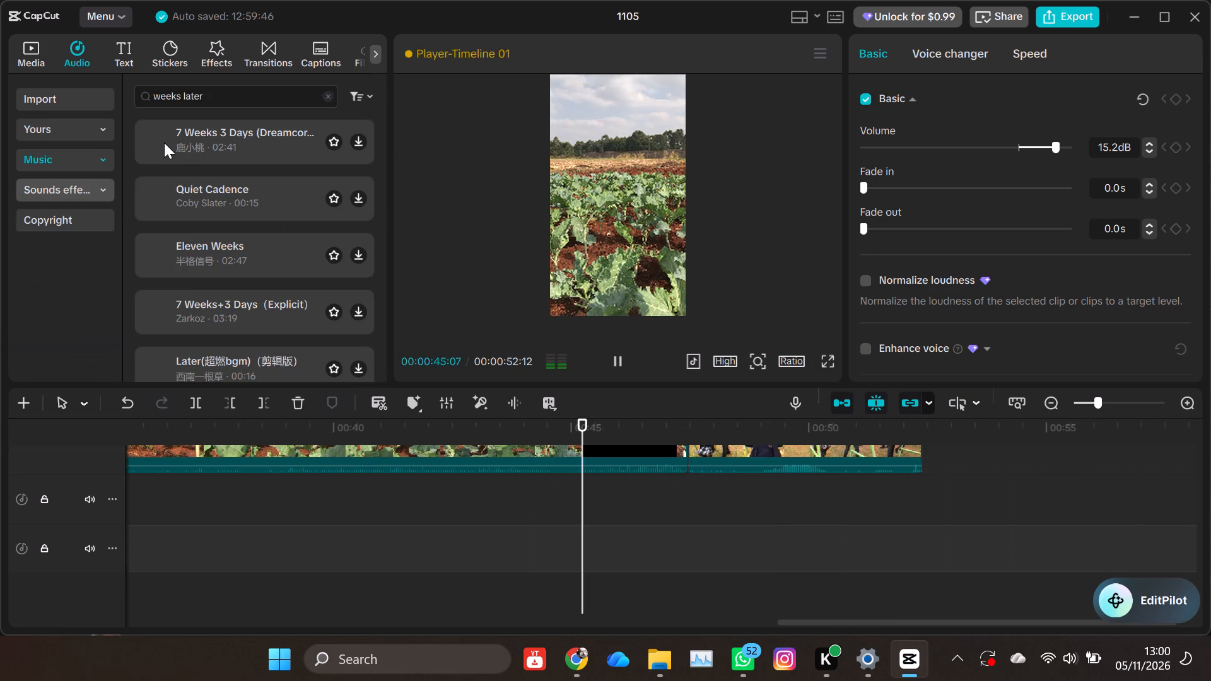
Preview the tracks "7 Weeks 3 Days" and "Quiet Cadence" from the search results.
{"action": "left_click", "coordinate": [164, 143]}
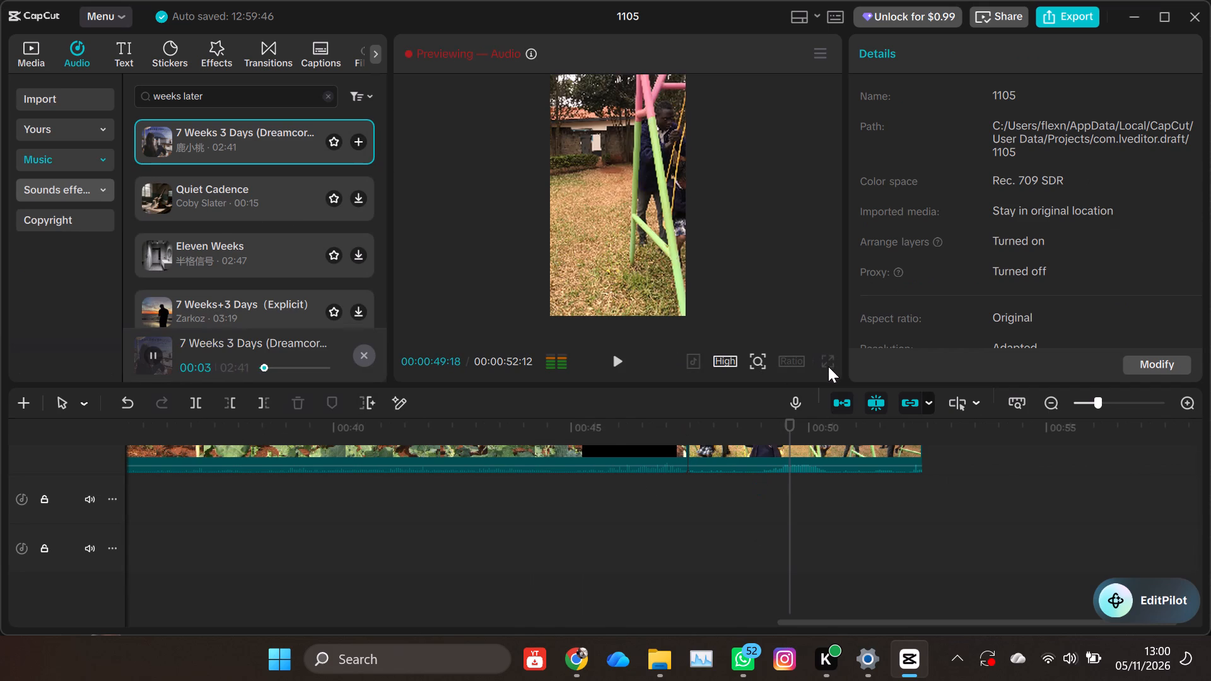
{"action": "left_click", "coordinate": [723, 423]}
{"action": "left_click", "coordinate": [159, 202]}
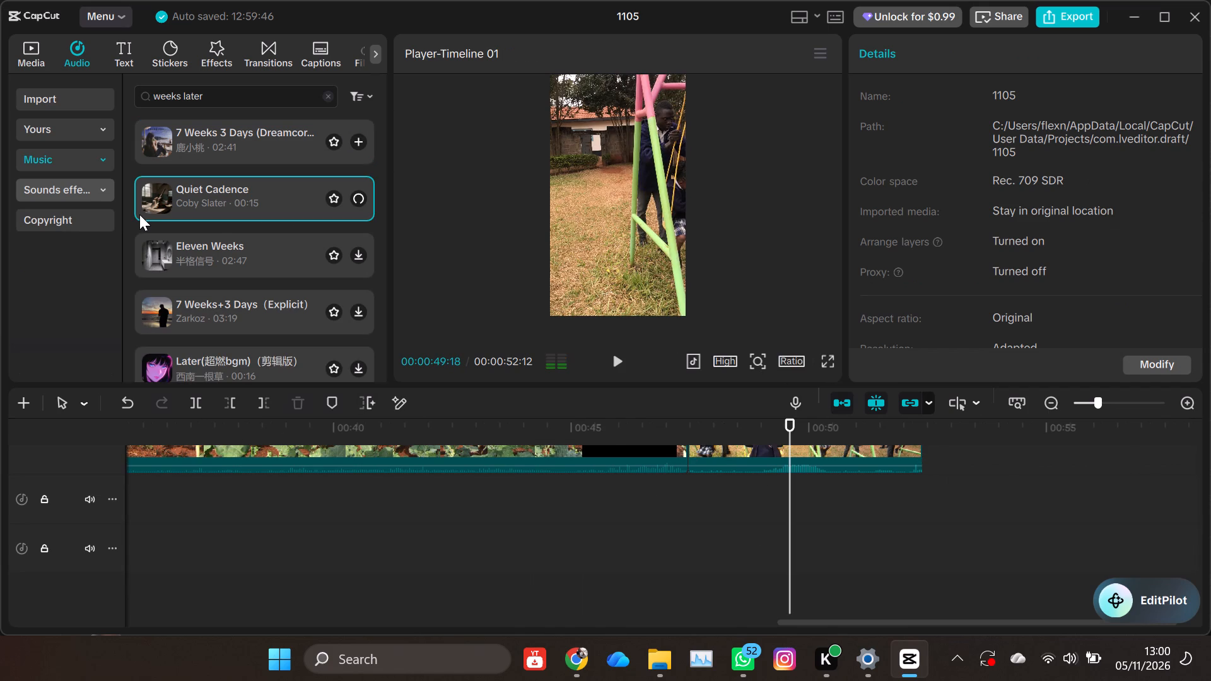
Switch to WhatsApp.
{"action": "left_click", "coordinate": [743, 663]}
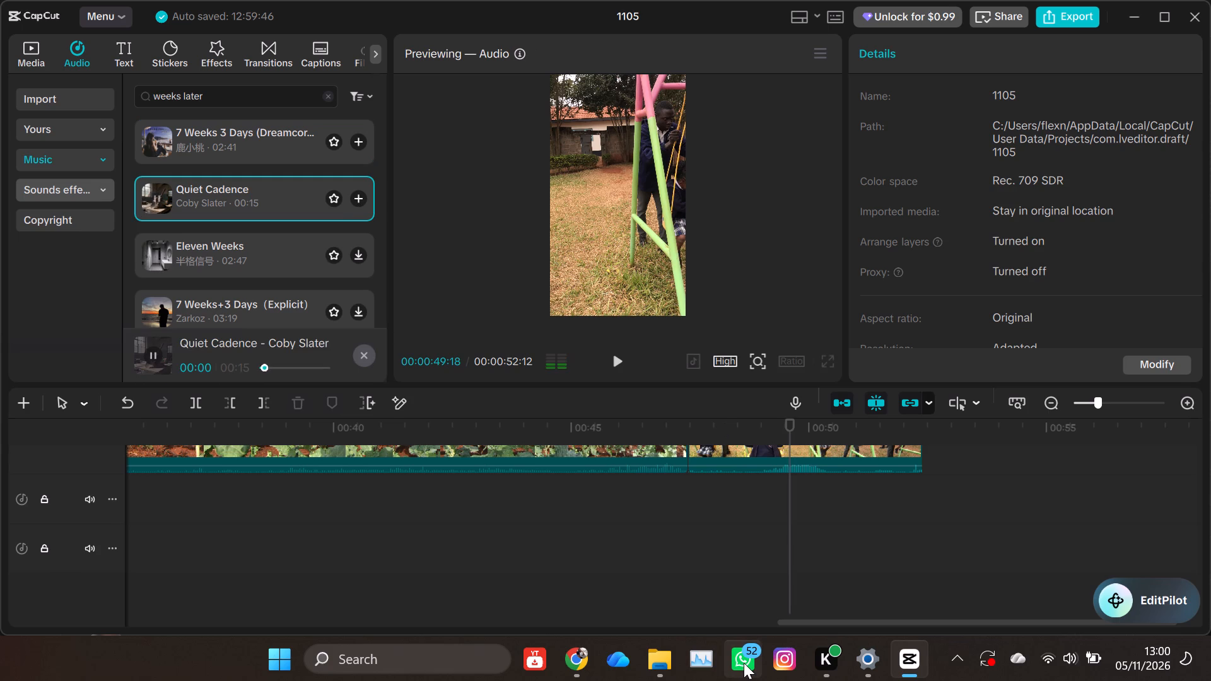
{"action": "left_click", "coordinate": [744, 663]}
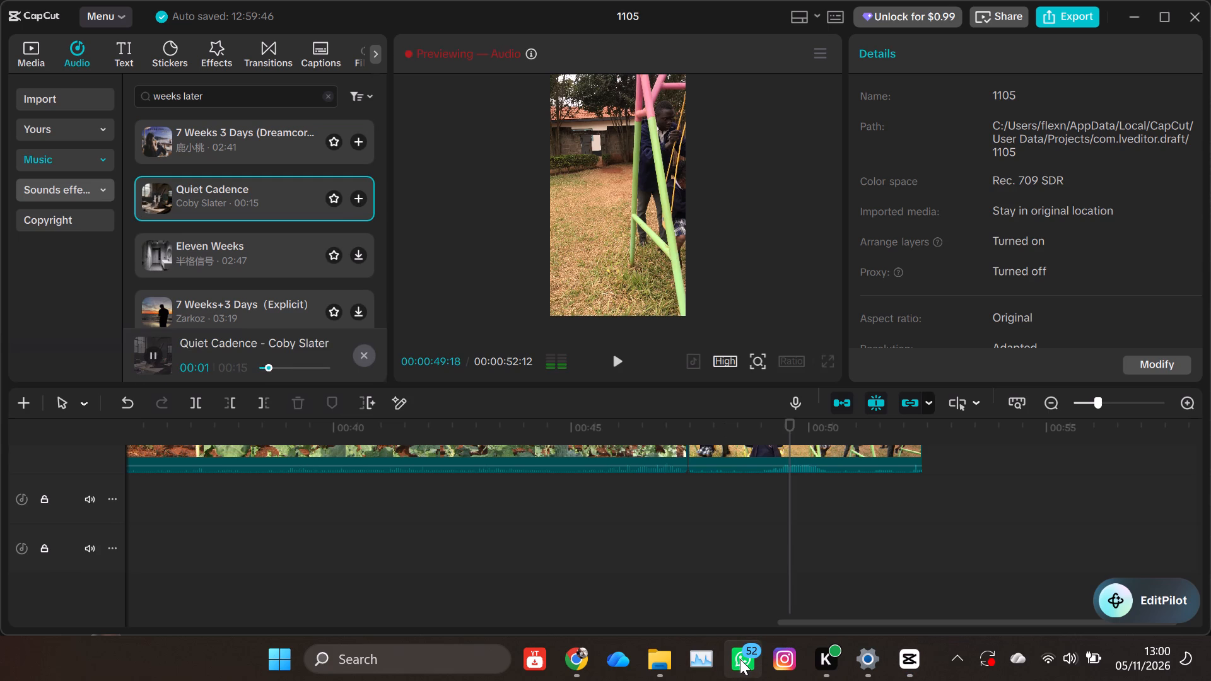
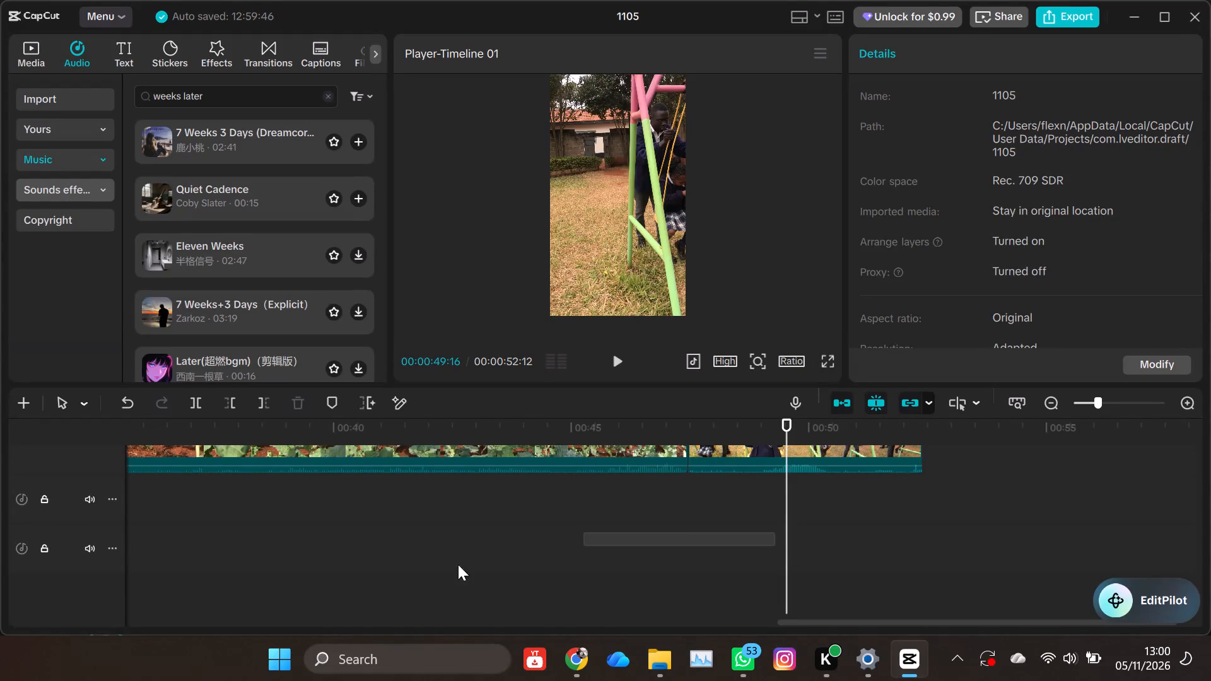
Watch the edited video in full screen from the start to about 00:00:35:00, checking the clips against the music.
{"action": "left_click_drag", "start_coordinate": [786, 538], "coordinate": [0, 585]}
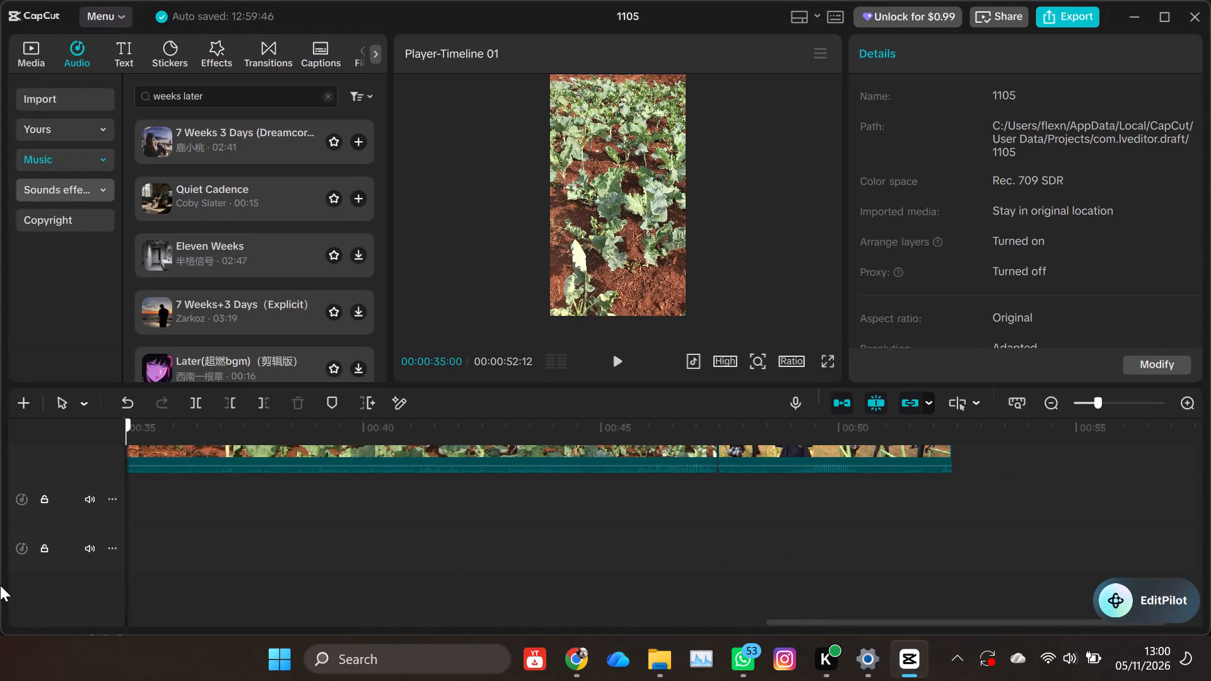
{"action": "left_click_drag", "start_coordinate": [0, 585], "coordinate": [0, 561]}
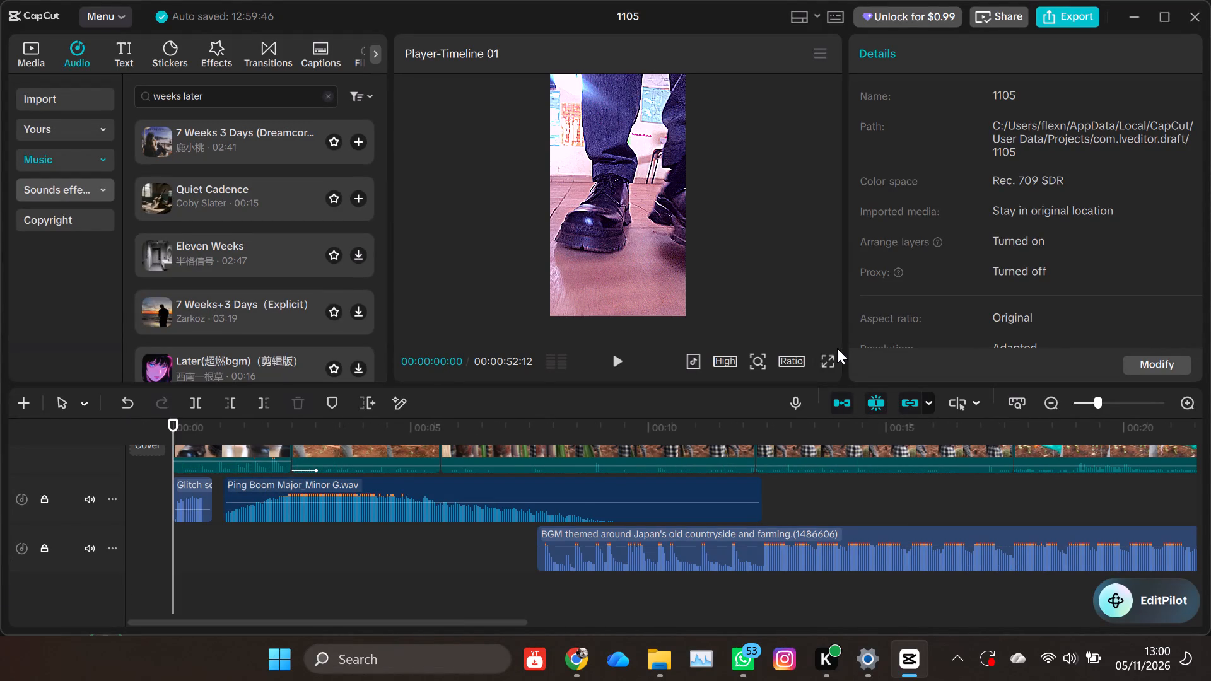
{"action": "left_click", "coordinate": [826, 358]}
{"action": "left_click_drag", "start_coordinate": [522, 591], "coordinate": [488, 595]}
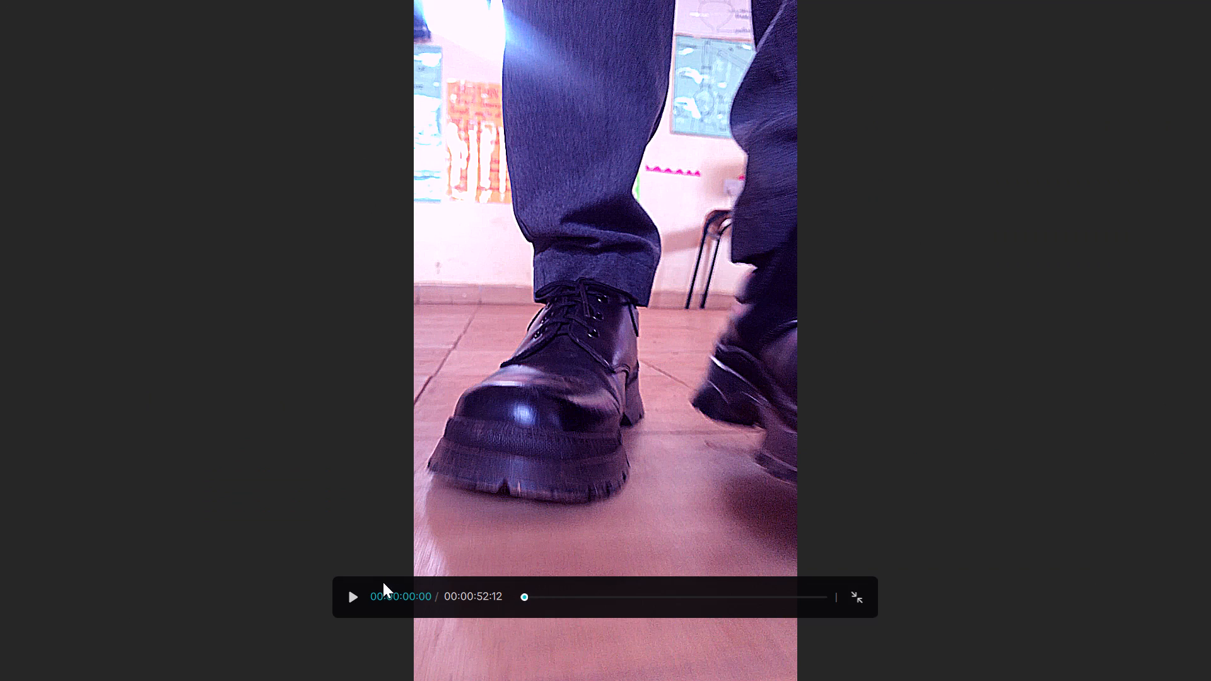
{"action": "left_click", "coordinate": [353, 593]}
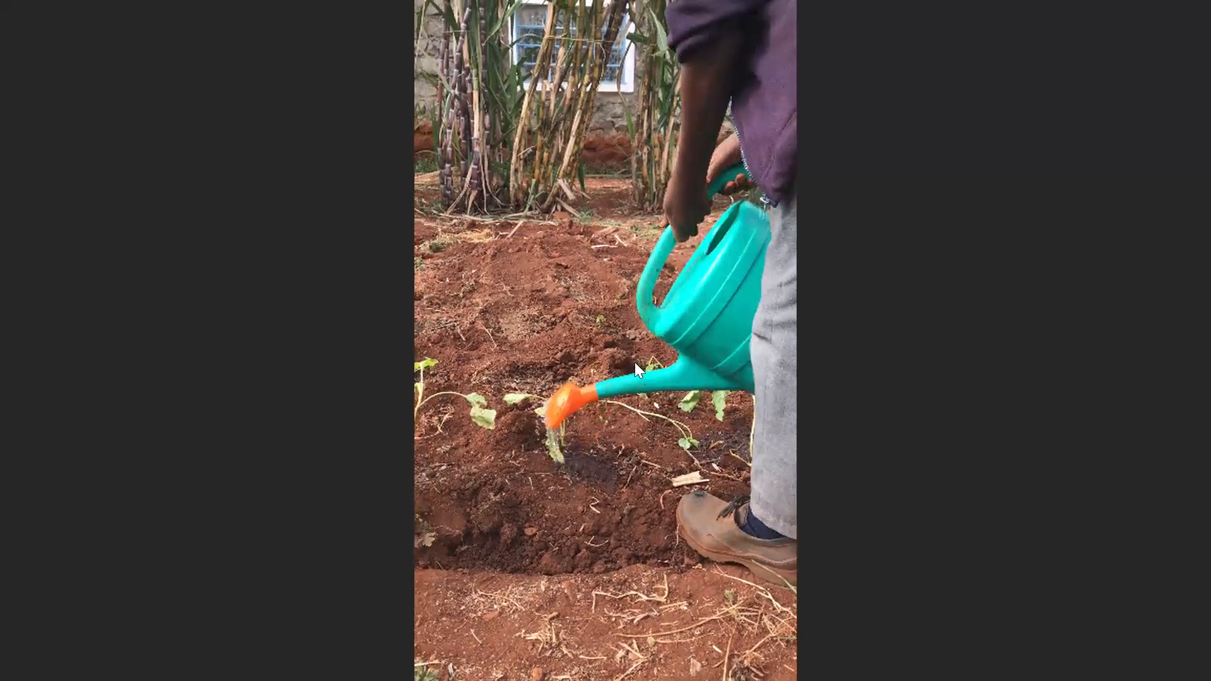
{"action": "left_click", "coordinate": [629, 362]}
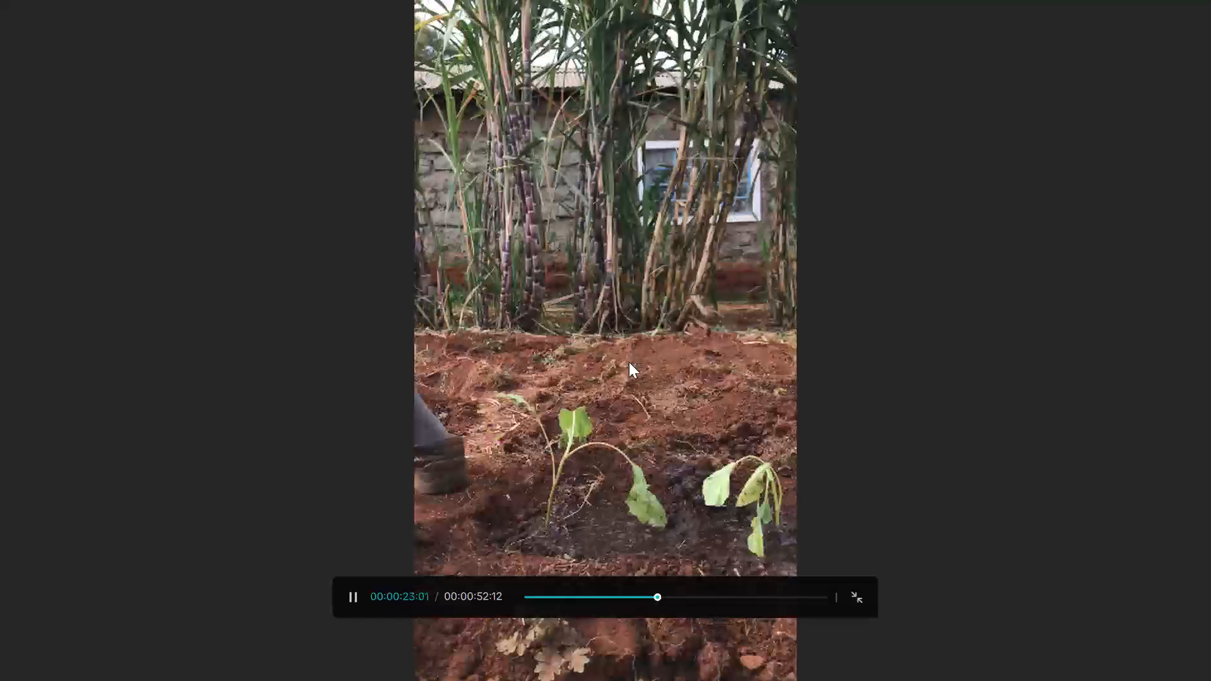
{"action": "left_click", "coordinate": [373, 597]}
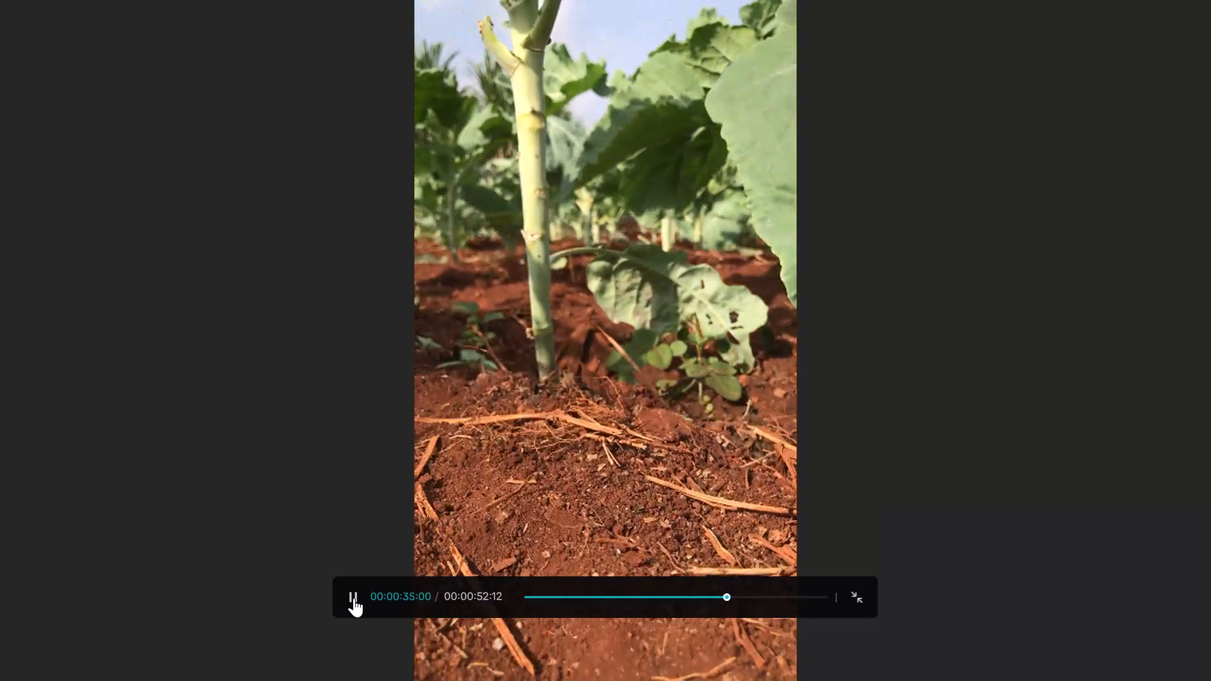
{"action": "left_click", "coordinate": [354, 598]}
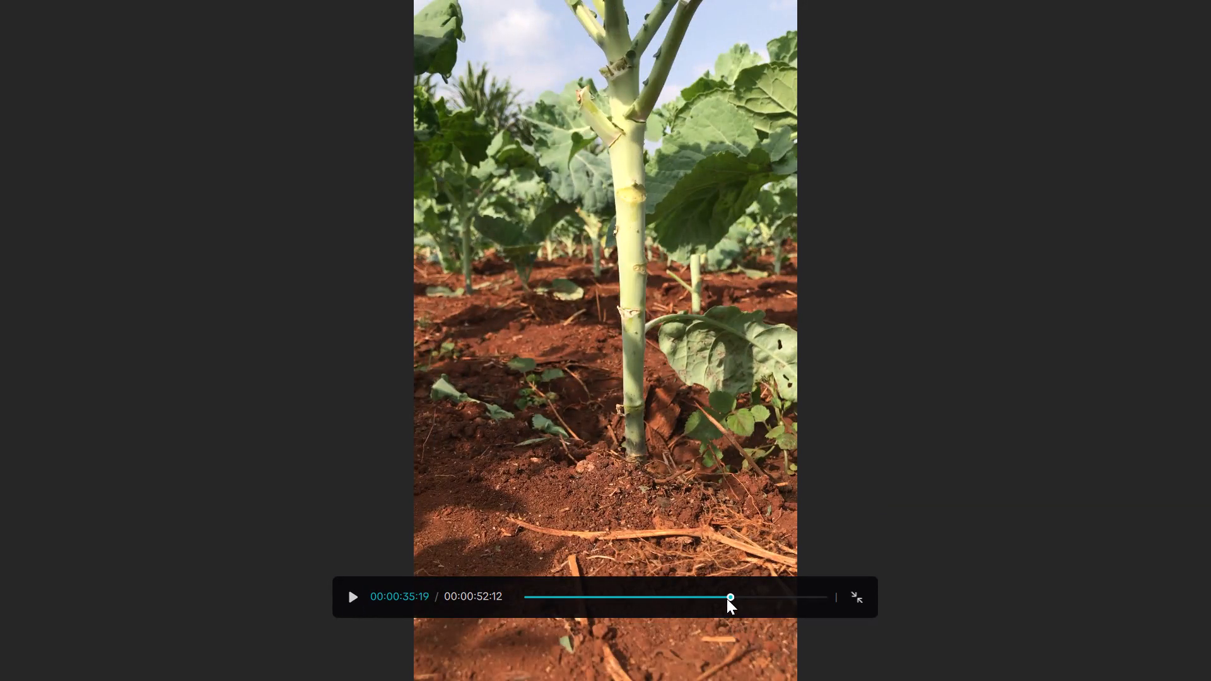
{"action": "left_click", "coordinate": [727, 598]}
{"action": "left_click", "coordinate": [856, 596]}
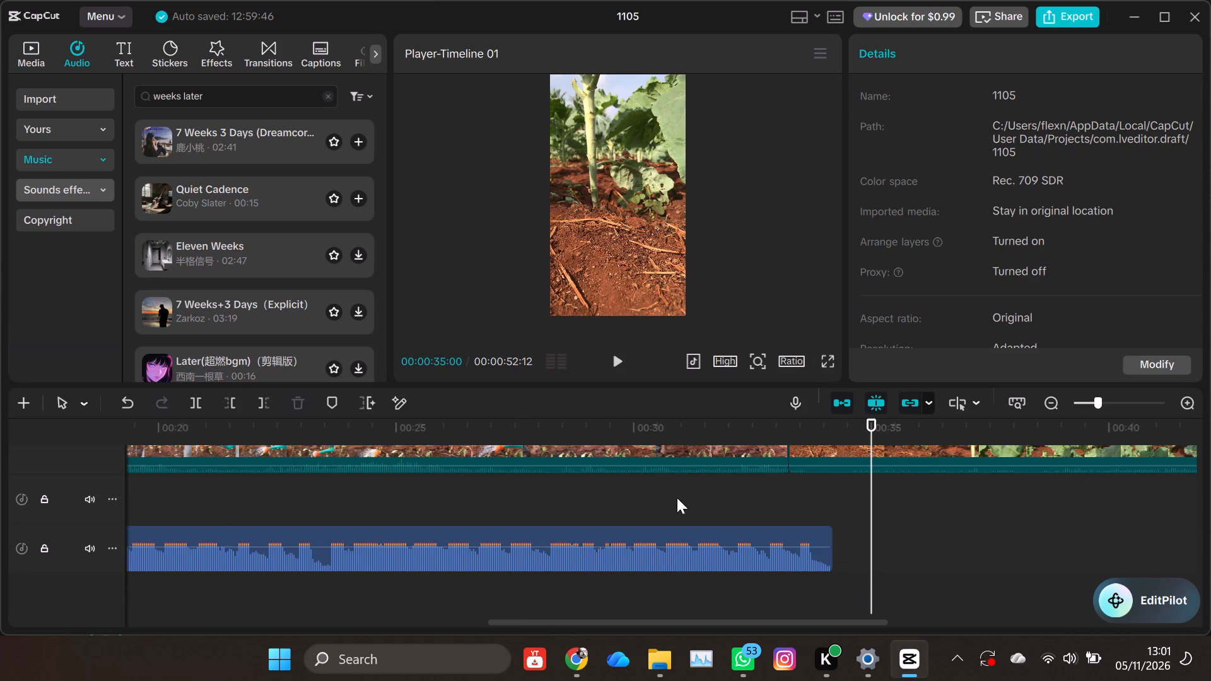
Replay the watering section to find the music's cut point and trim the end of the farming background music at 00:00:33:18.
{"action": "left_click", "coordinate": [655, 496]}
{"action": "left_click_drag", "start_coordinate": [655, 496], "coordinate": [290, 502]}
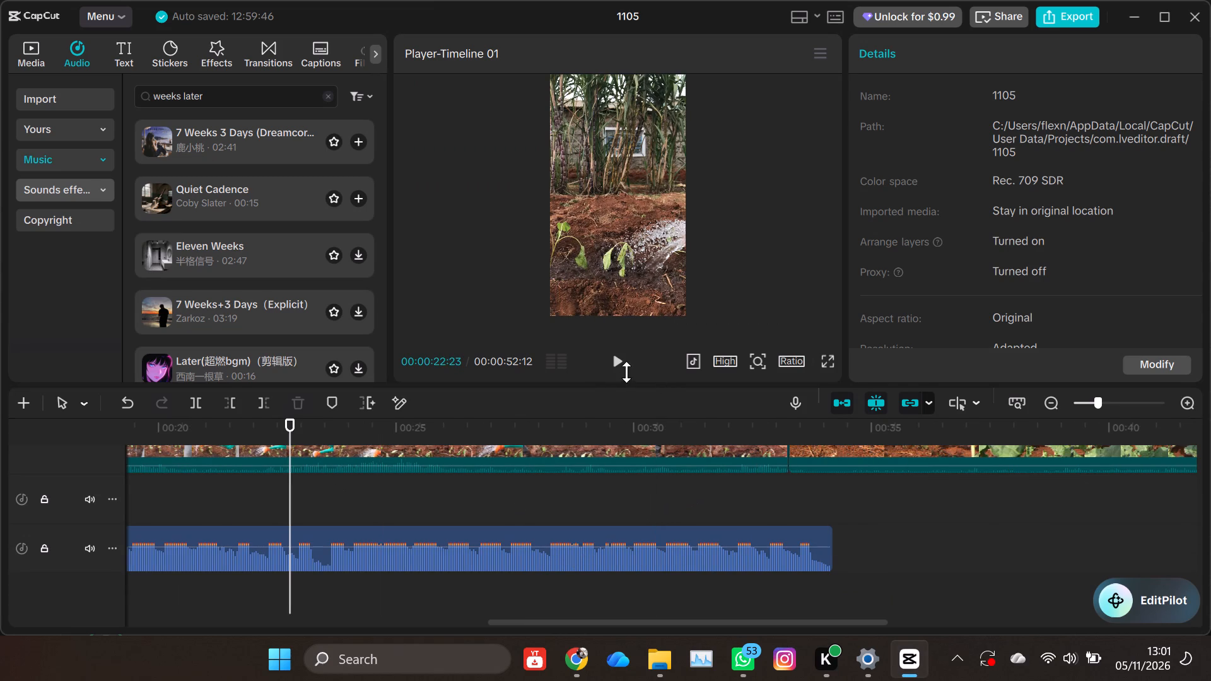
{"action": "left_click", "coordinate": [616, 360]}
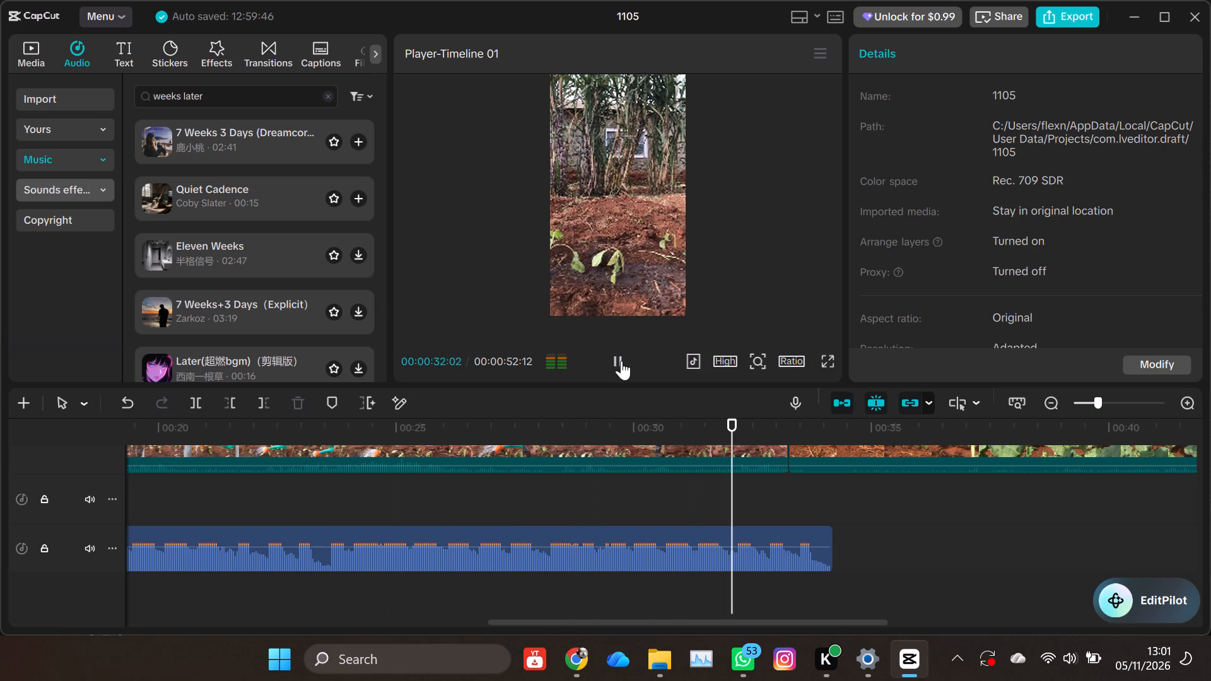
{"action": "left_click", "coordinate": [619, 361]}
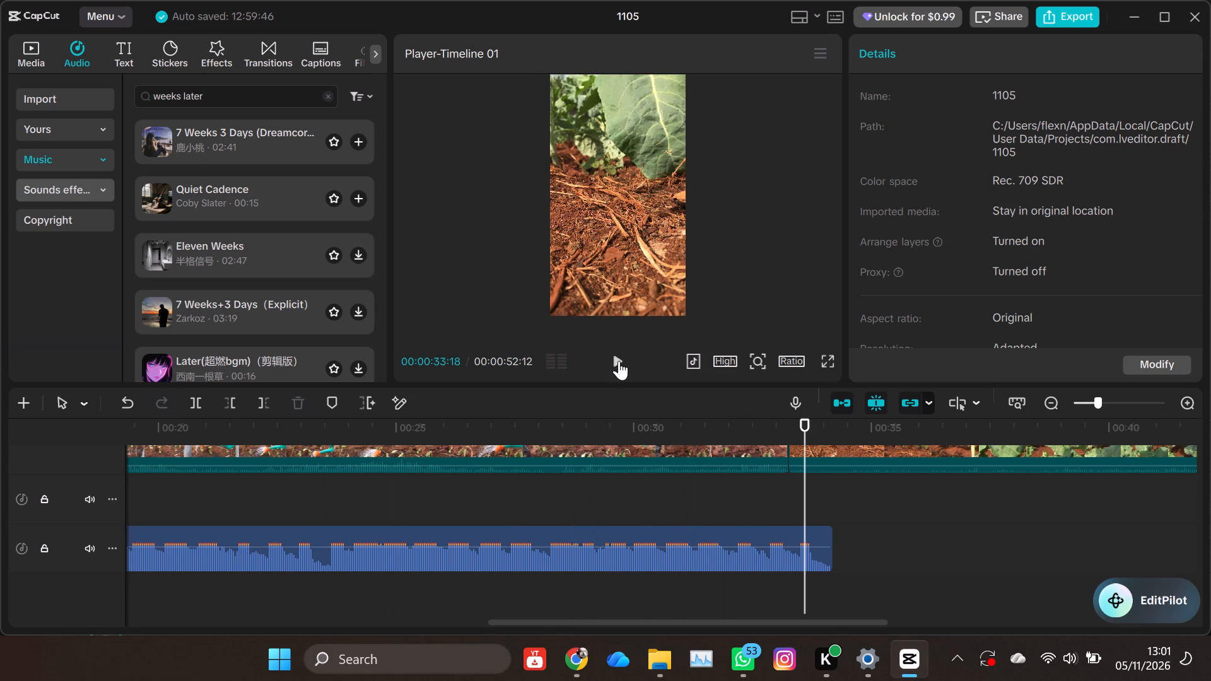
{"action": "left_click", "coordinate": [267, 402]}
{"action": "left_click", "coordinate": [123, 396]}
{"action": "left_click", "coordinate": [817, 547]}
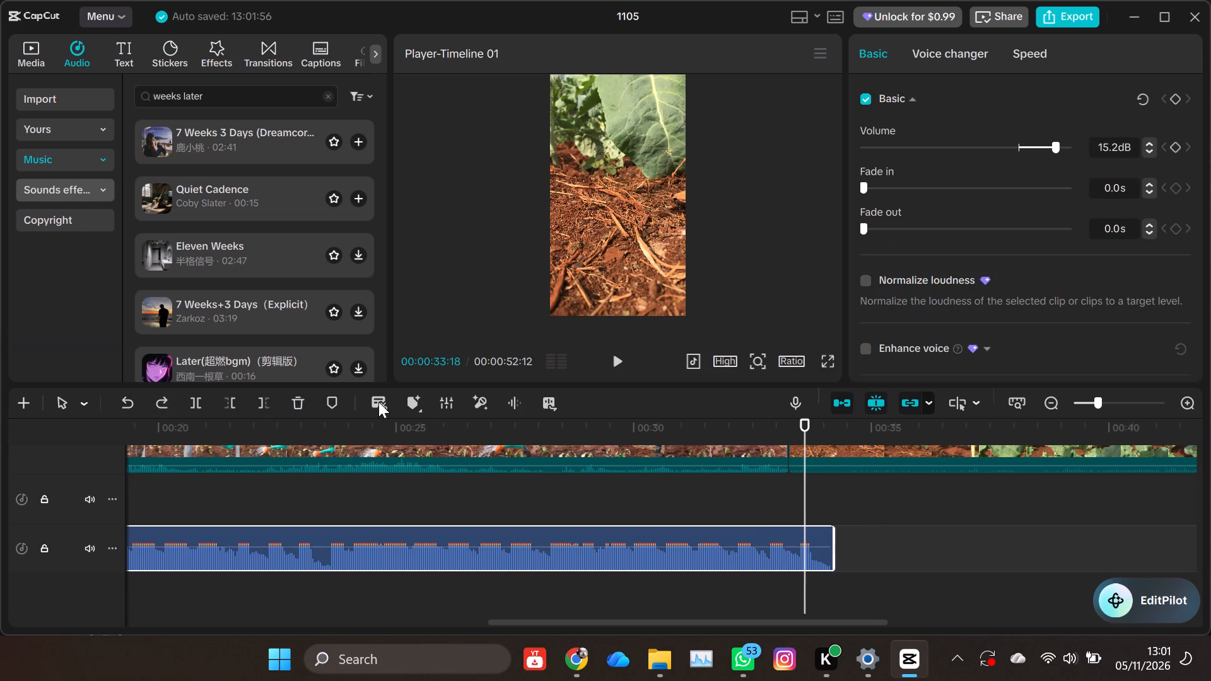
{"action": "left_click", "coordinate": [267, 404]}
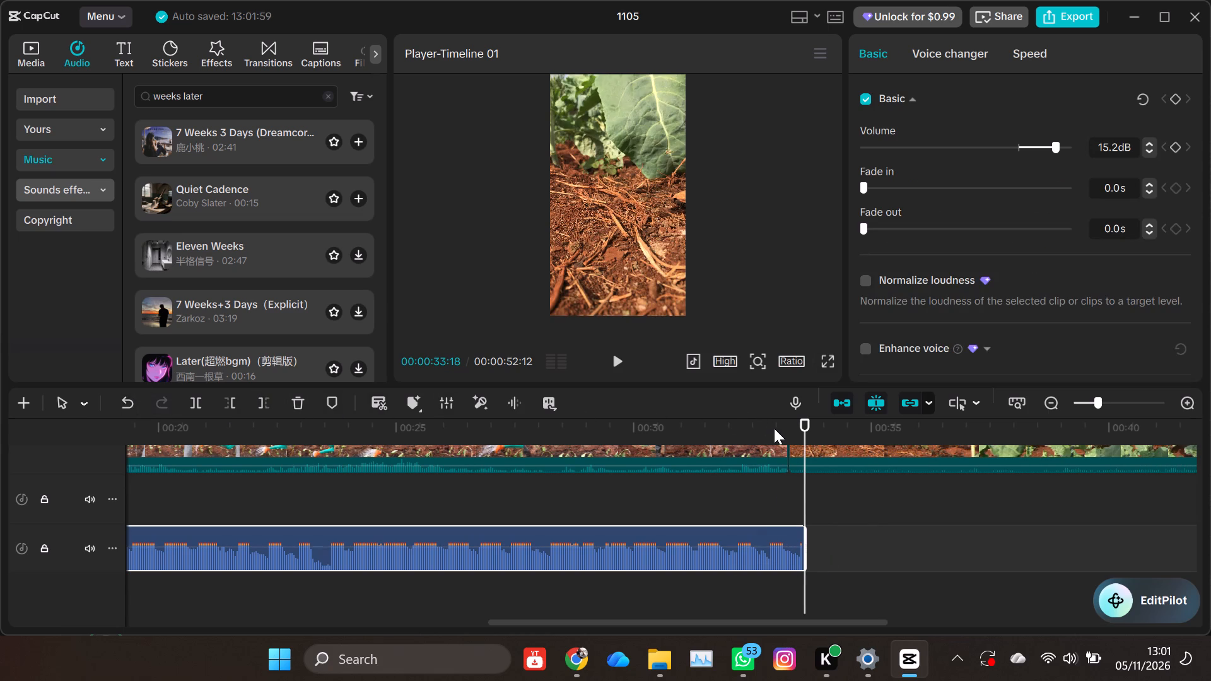
Move the playhead back to about 00:00:26:27 in the watering clip to review the trimmed music.
{"action": "left_click", "coordinate": [778, 429]}
{"action": "left_click_drag", "start_coordinate": [778, 429], "coordinate": [486, 412]}
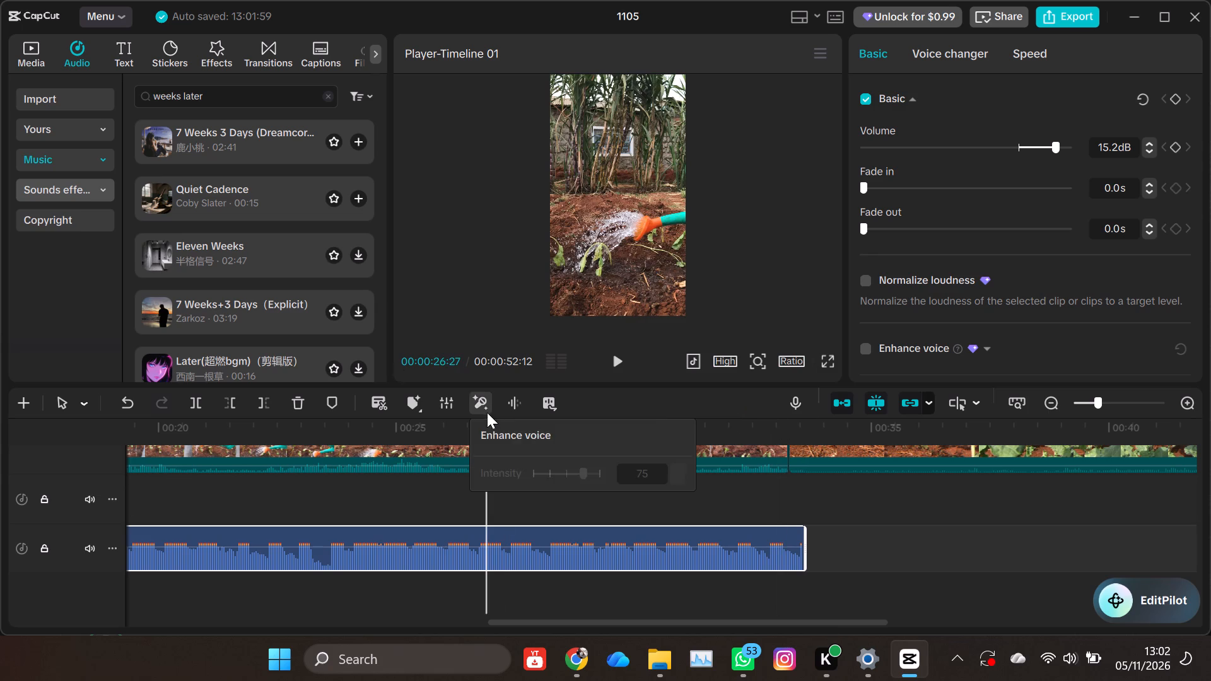